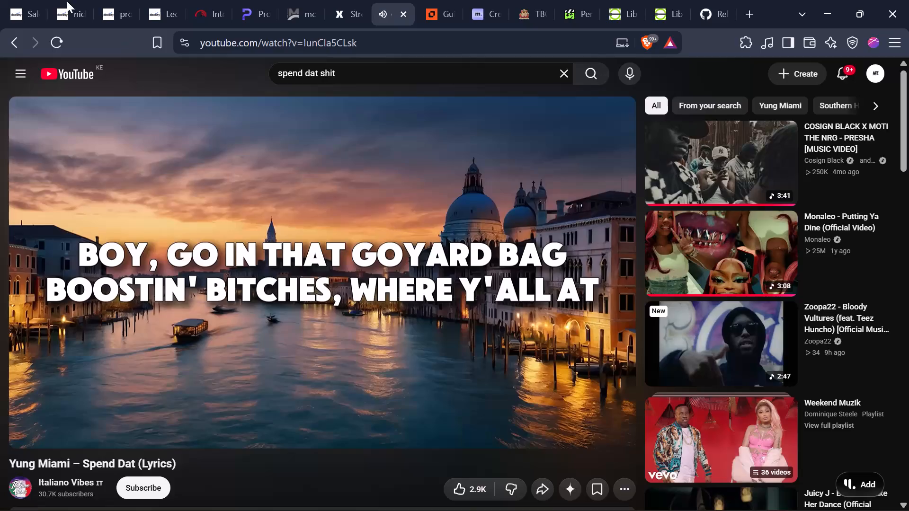
# Switch to the Docsity seller page, refresh it and reopen the Sales area overview.
pyautogui.click(30, 0)
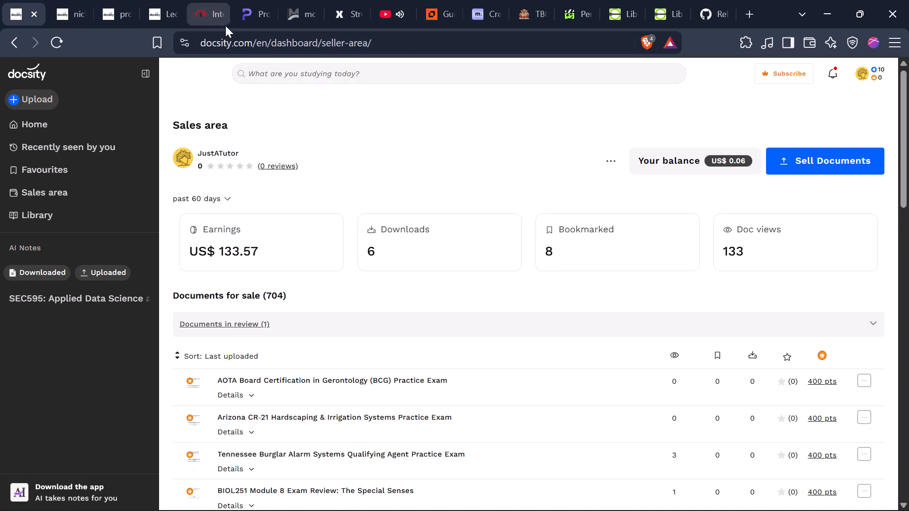
pyautogui.click(51, 46)
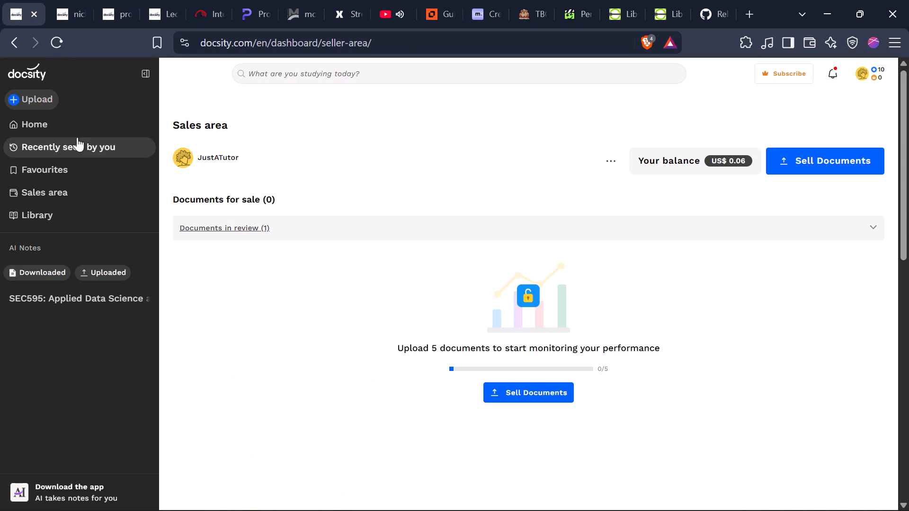
pyautogui.click(65, 190)
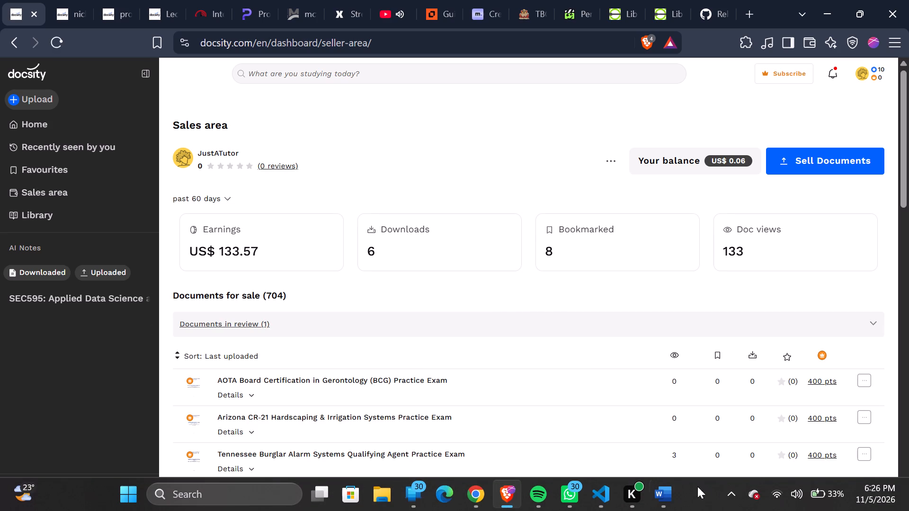
# Switch to the UEMS European Board of Surgery document in Word and add one blank line above the Subtitle line.
pyautogui.click(661, 491)
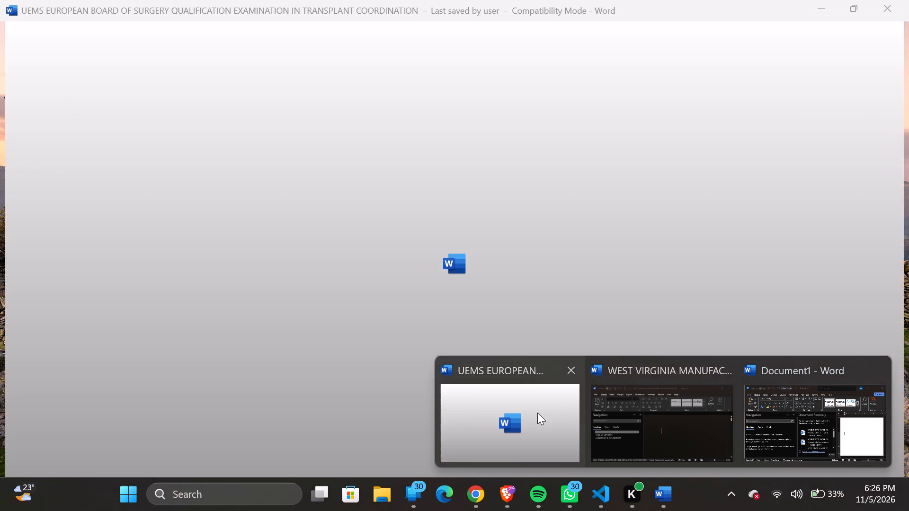
pyautogui.click(537, 413)
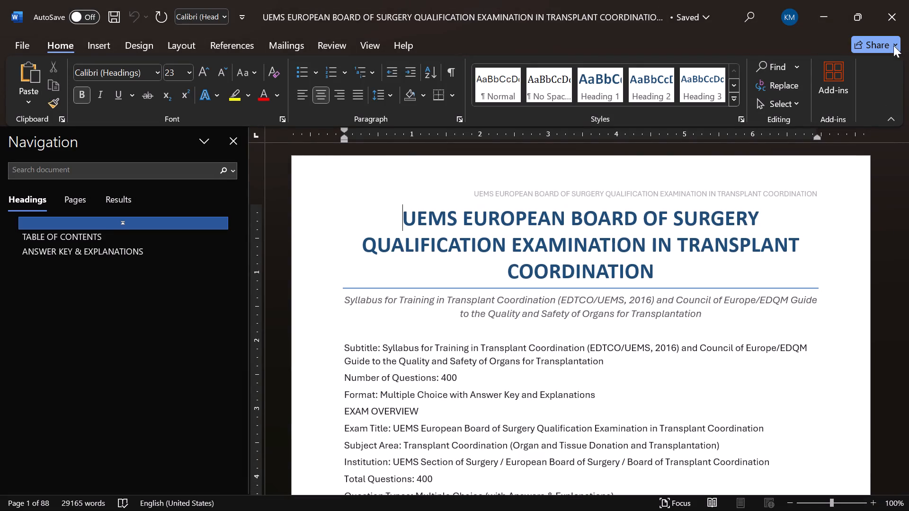
pyautogui.click(405, 328)
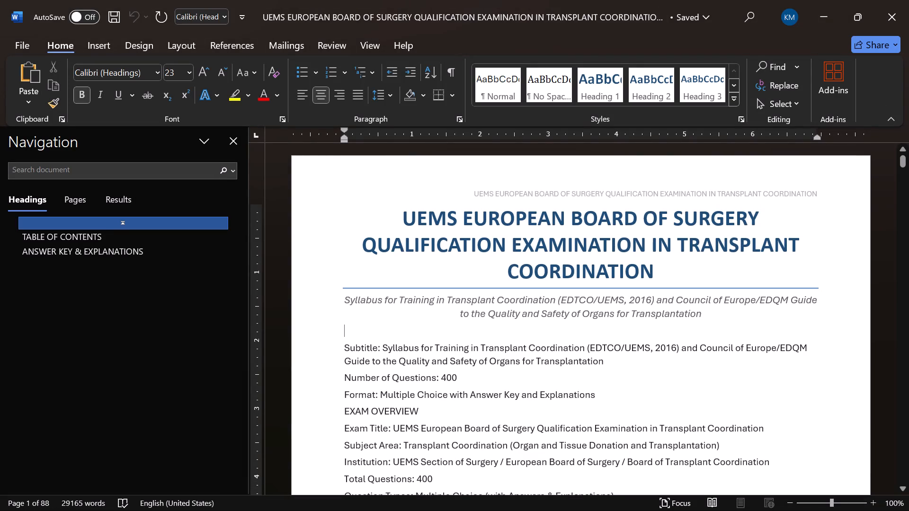
pyautogui.press('Return')
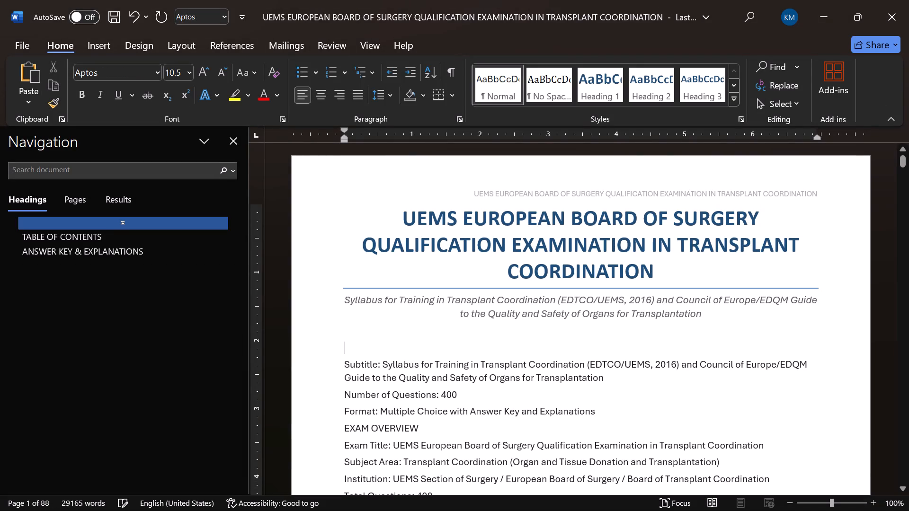
# Insert blank lines after the Format line until EXAM OVERVIEW starts on page 2.
pyautogui.click(604, 412)
pyautogui.press('Return')
pyautogui.scroll(-9, 606, 408)
pyautogui.press('Return')
pyautogui.press('Return')
pyautogui.press('Return')
pyautogui.press('Return')
pyautogui.press('Return')
pyautogui.press('Return')
pyautogui.press('Return')
pyautogui.press('Return')
pyautogui.press('Return')
pyautogui.press('Return')
pyautogui.press('Return')
pyautogui.press('Return')
pyautogui.press('Return')
pyautogui.press('Return')
pyautogui.press('Return')
pyautogui.press('Return')
pyautogui.press('Return')
pyautogui.press('Return')
pyautogui.press('Return')
pyautogui.press('Return')
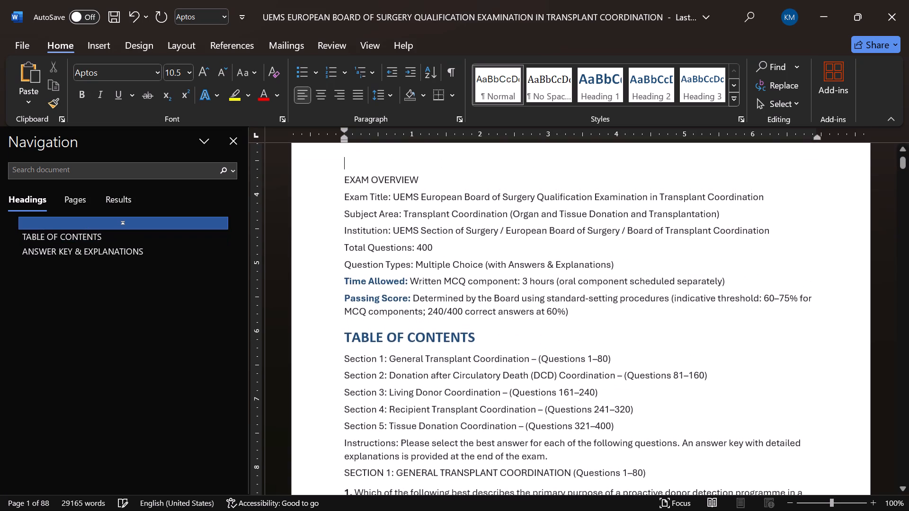
pyautogui.scroll(-14, 606, 406)
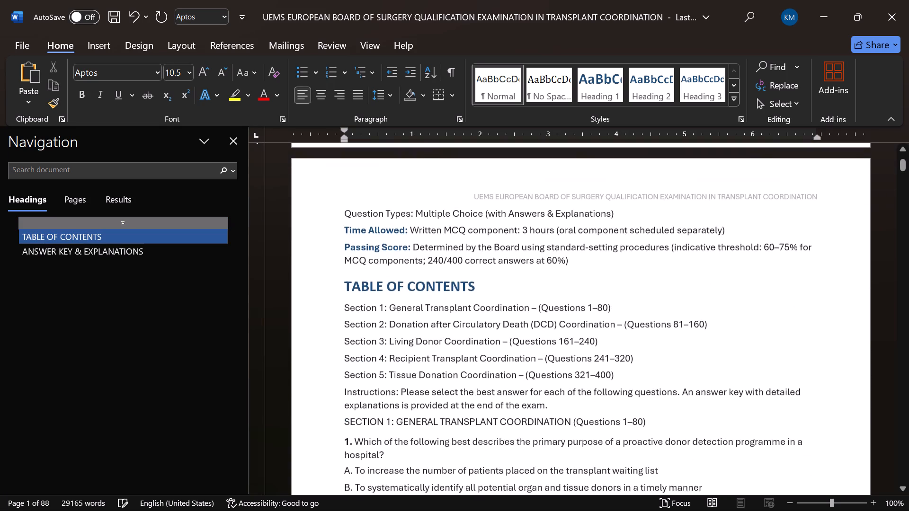
pyautogui.press('Return')
pyautogui.press('Return')
pyautogui.press('Return')
pyautogui.press('Return')
pyautogui.press('Return')
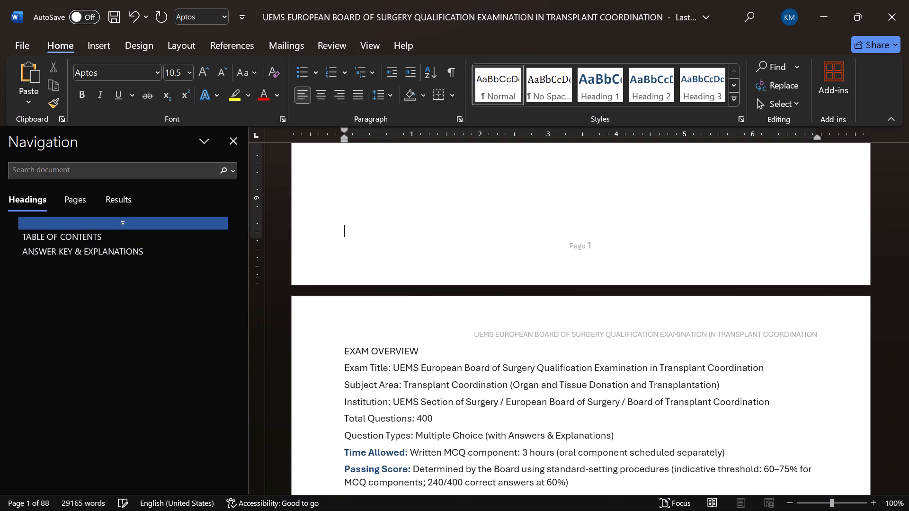
# Set the Subtitle, Number of Questions and Format lines on the first page to 14 pt and center them.
pyautogui.scroll(19, 615, 389)
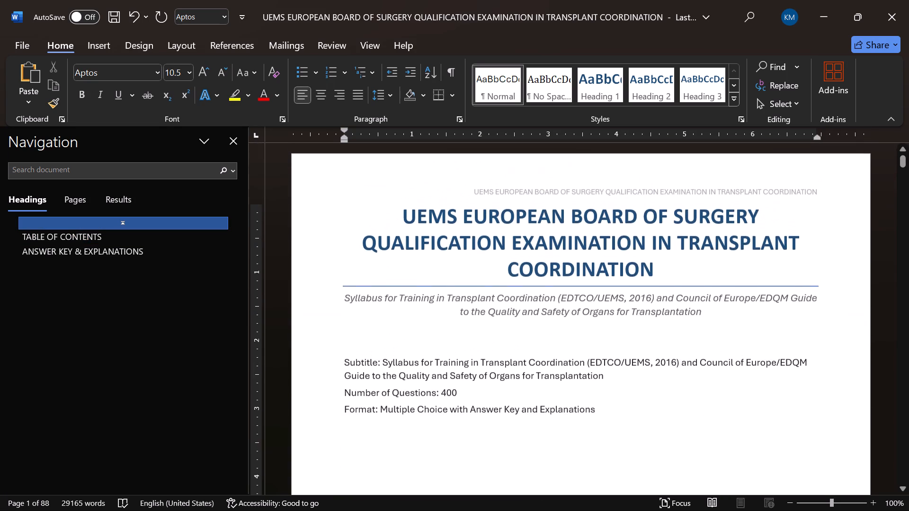
pyautogui.moveTo(316, 357); pyautogui.dragTo(321, 412)
pyautogui.click(306, 368)
pyautogui.moveTo(306, 368); pyautogui.dragTo(317, 397)
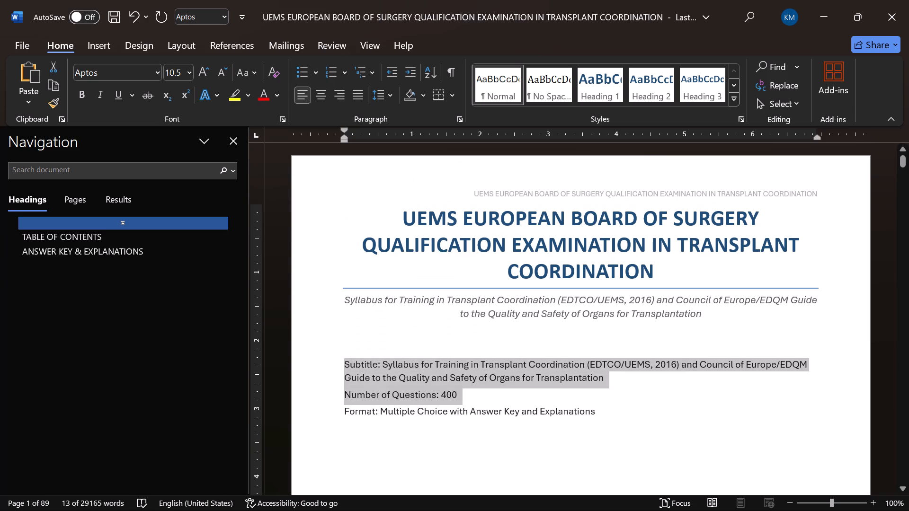
pyautogui.moveTo(317, 397); pyautogui.dragTo(321, 417)
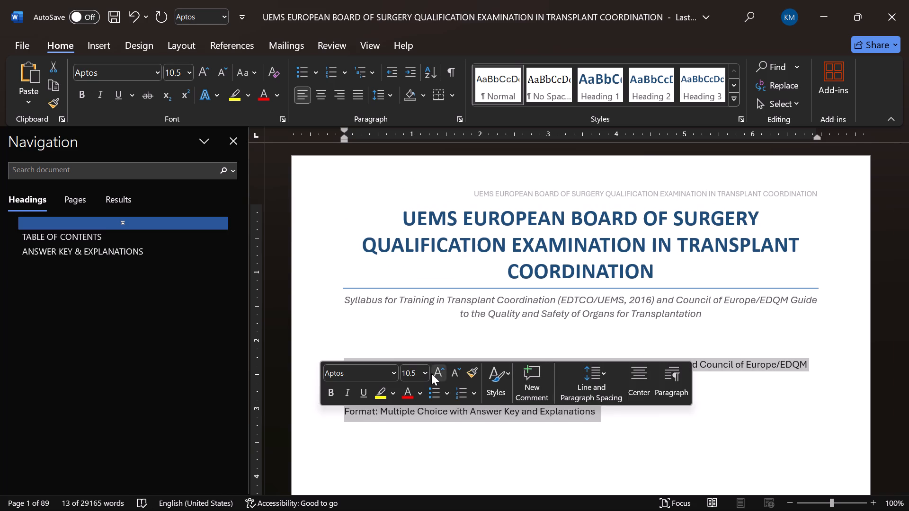
pyautogui.tripleClick(433, 373)
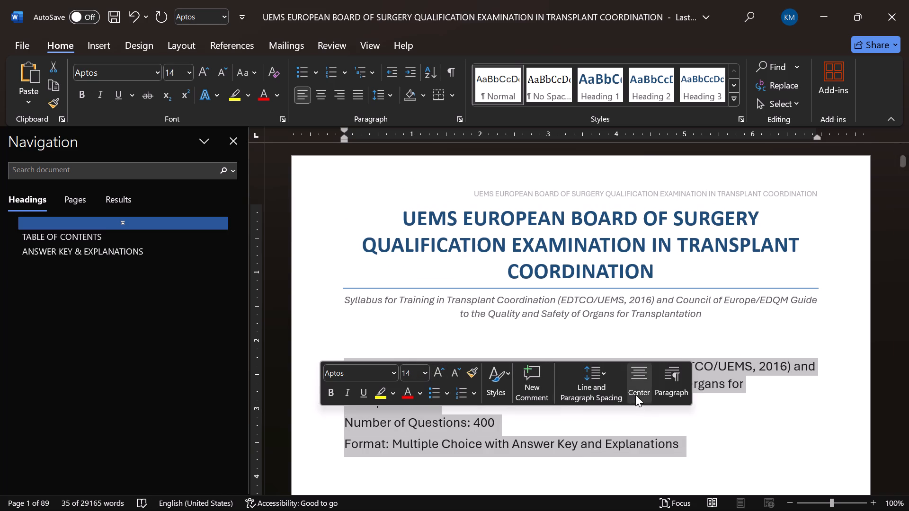
pyautogui.click(635, 392)
# Change the Subtitle, Number of Questions and Format lines to uppercase.
pyautogui.click(247, 62)
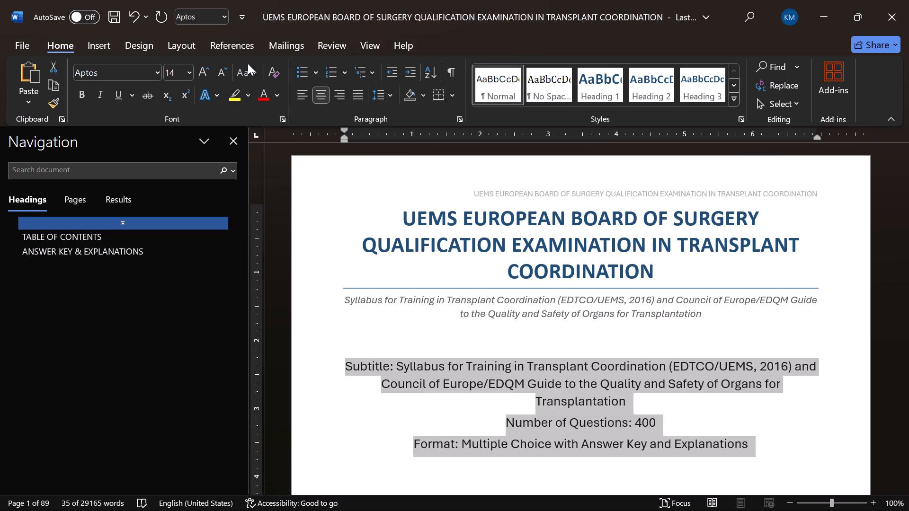
pyautogui.click(249, 68)
pyautogui.click(293, 137)
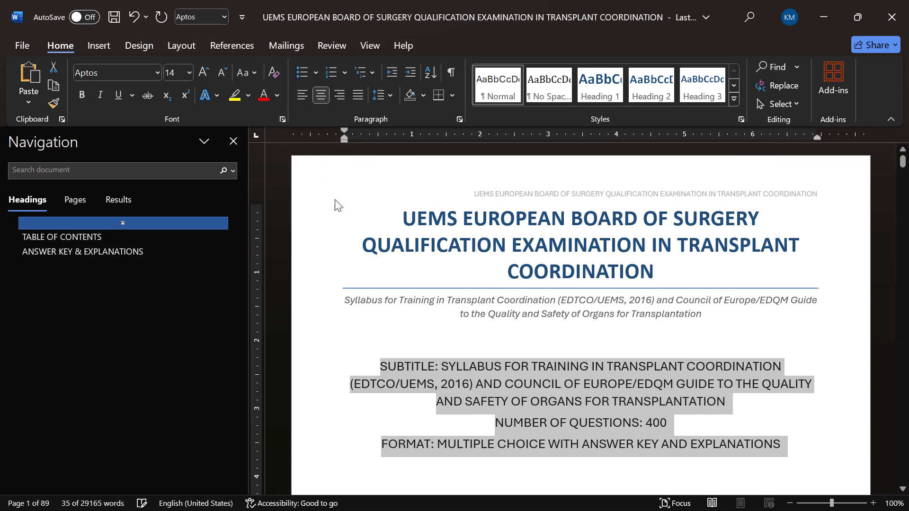
pyautogui.click(455, 377)
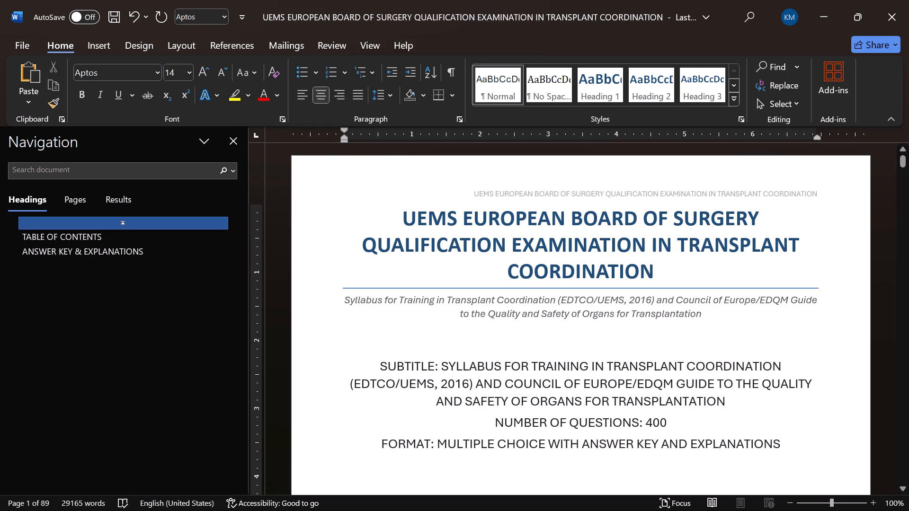
# Make the SUBTITLE: label bold and colour it with the dark blue theme colour.
pyautogui.moveTo(437, 367); pyautogui.dragTo(396, 358)
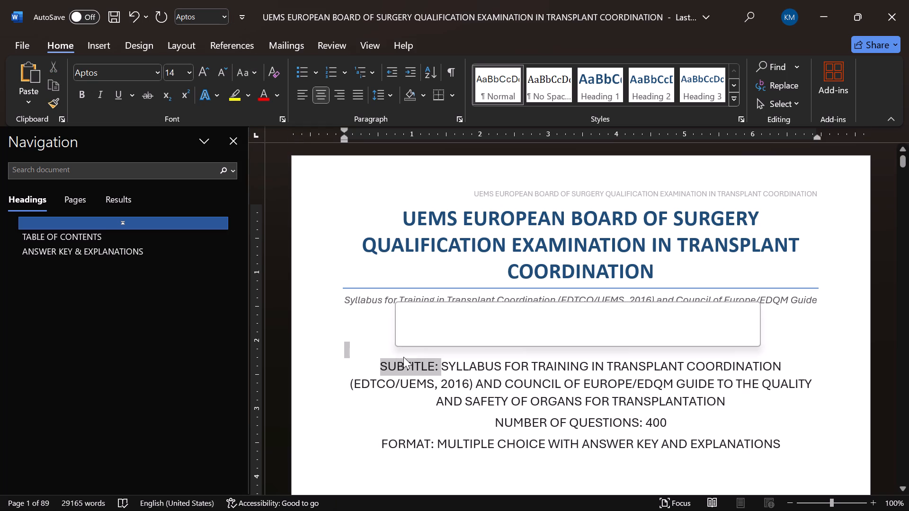
pyautogui.click(411, 338)
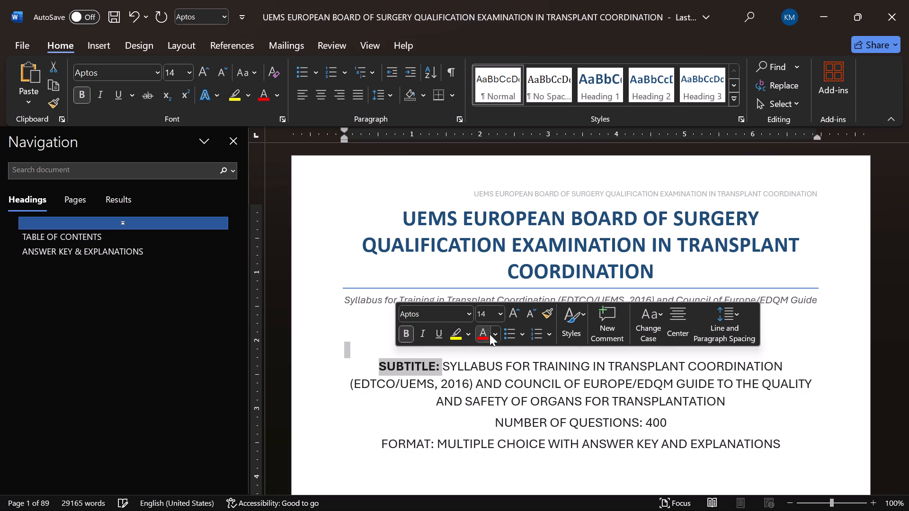
pyautogui.click(503, 341)
pyautogui.click(496, 332)
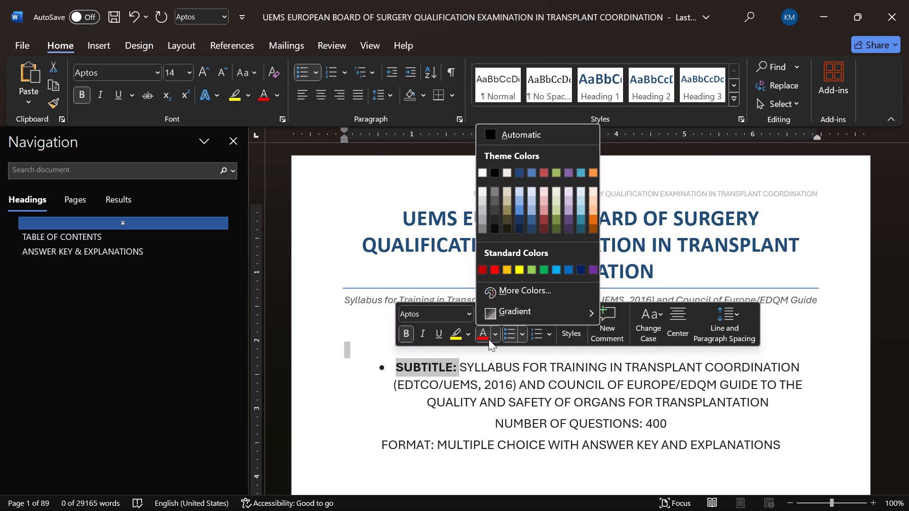
pyautogui.click(521, 178)
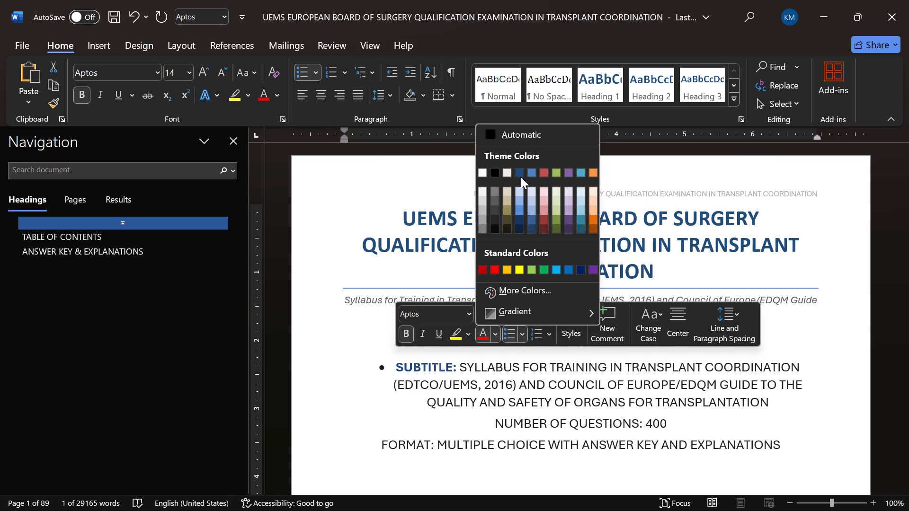
pyautogui.click(519, 173)
pyautogui.click(519, 367)
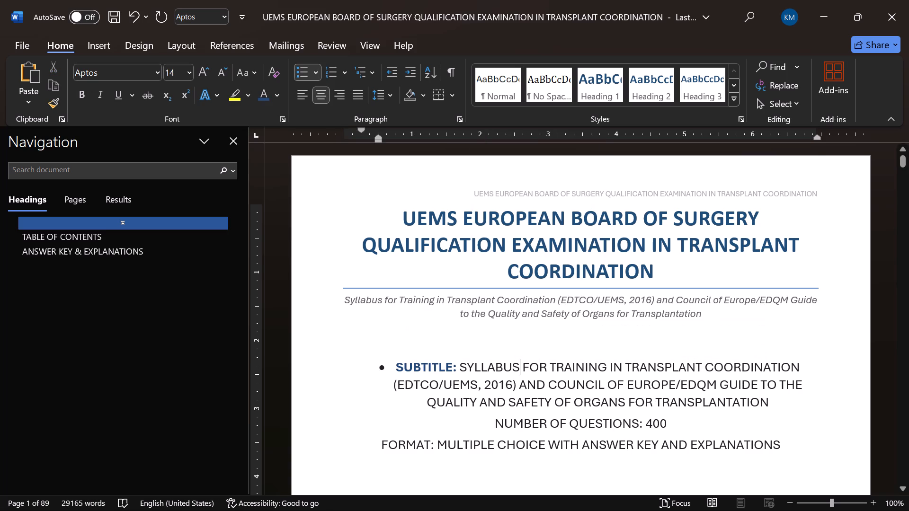
# Make the whole NUMBER OF QUESTIONS: 400 line bold and dark blue.
pyautogui.scroll(-6, 519, 358)
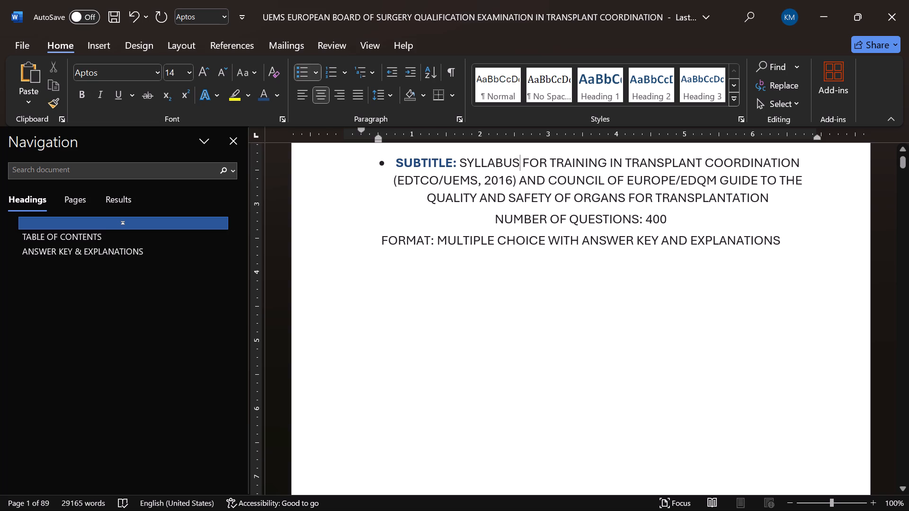
pyautogui.moveTo(646, 223); pyautogui.dragTo(548, 232)
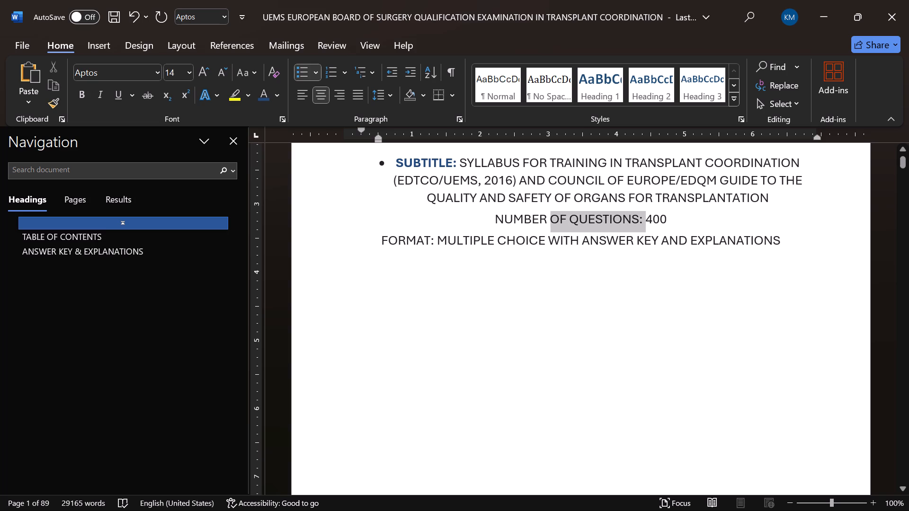
pyautogui.moveTo(548, 232); pyautogui.dragTo(502, 224)
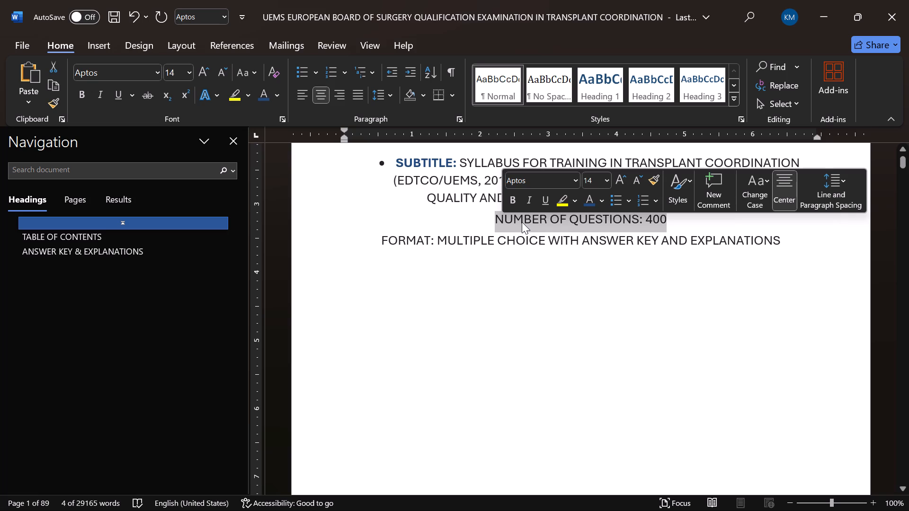
pyautogui.click(511, 205)
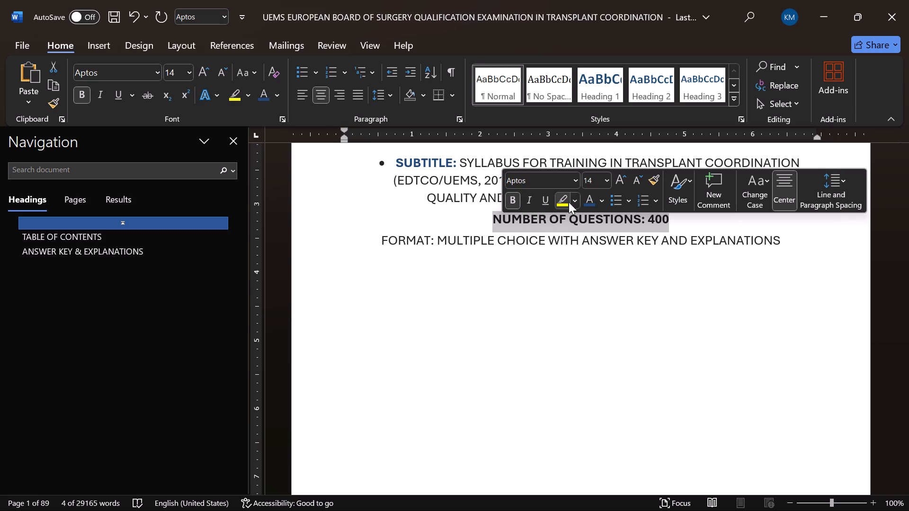
pyautogui.click(584, 203)
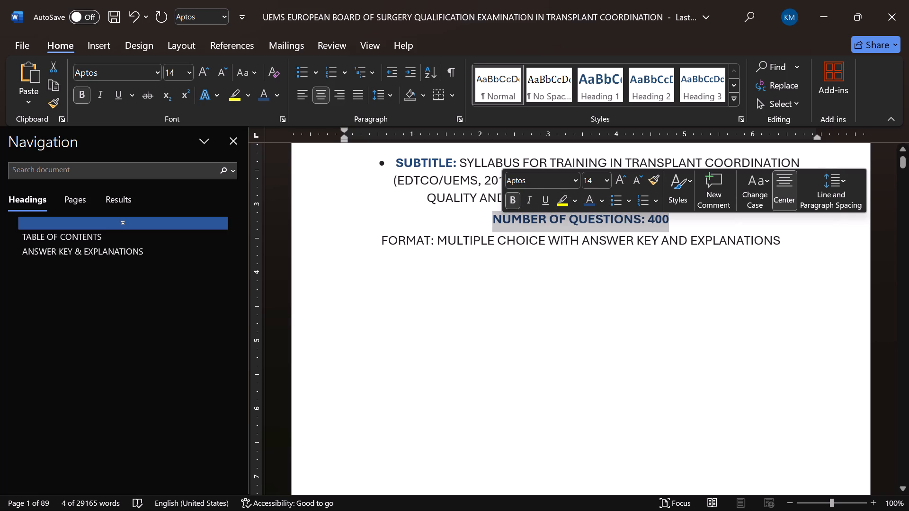
# Make the FORMAT: label bold and dark blue.
pyautogui.moveTo(433, 241); pyautogui.dragTo(401, 240)
pyautogui.click(410, 213)
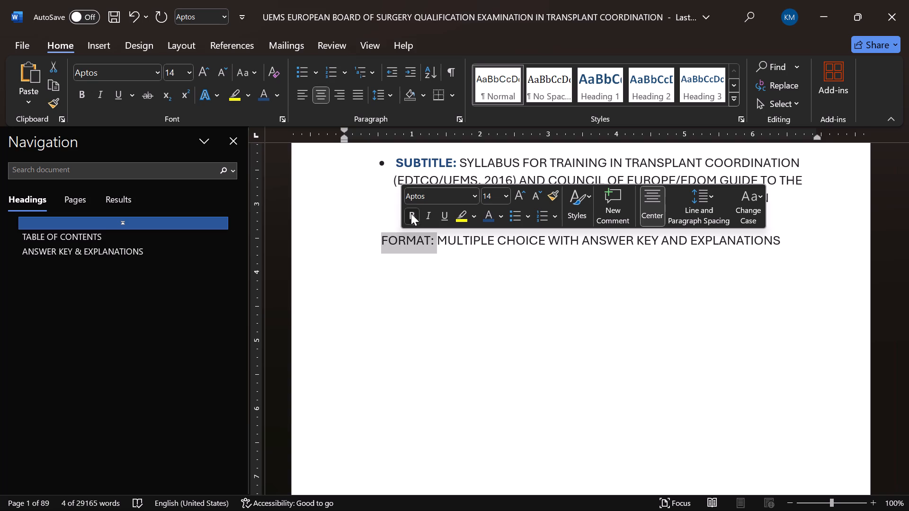
pyautogui.click(491, 221)
# Remove the bullet from the SUBTITLE paragraph.
pyautogui.click(391, 156)
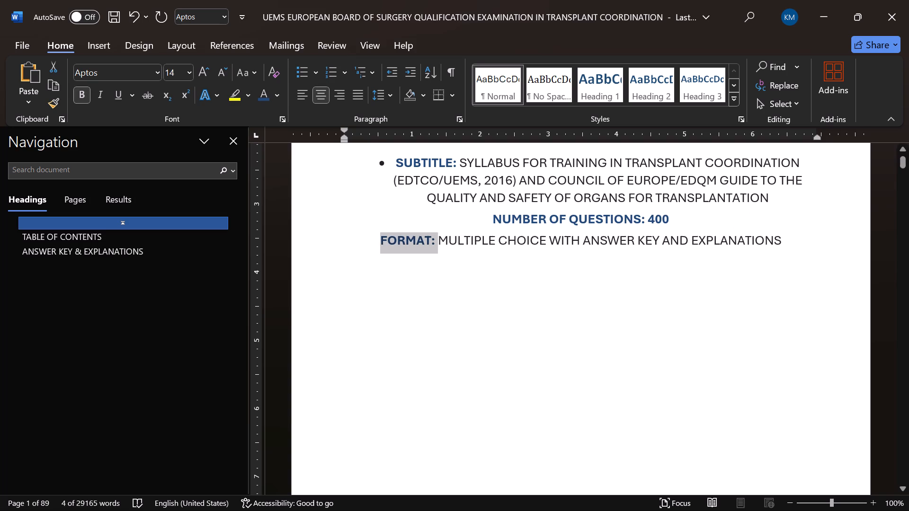
pyautogui.click(303, 70)
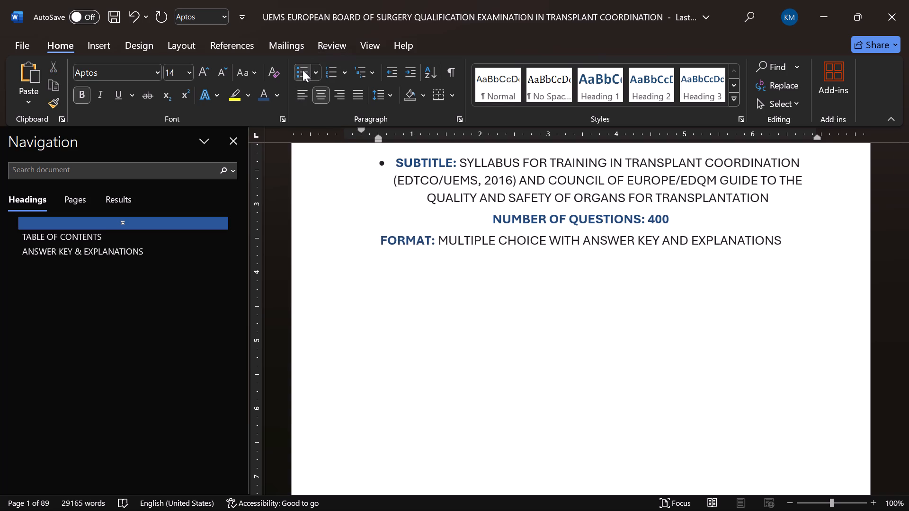
pyautogui.click(603, 274)
# Insert five blank lines above the SUBTITLE paragraph to move the details block lower on the cover page.
pyautogui.scroll(-7, 602, 267)
pyautogui.scroll(7, 602, 267)
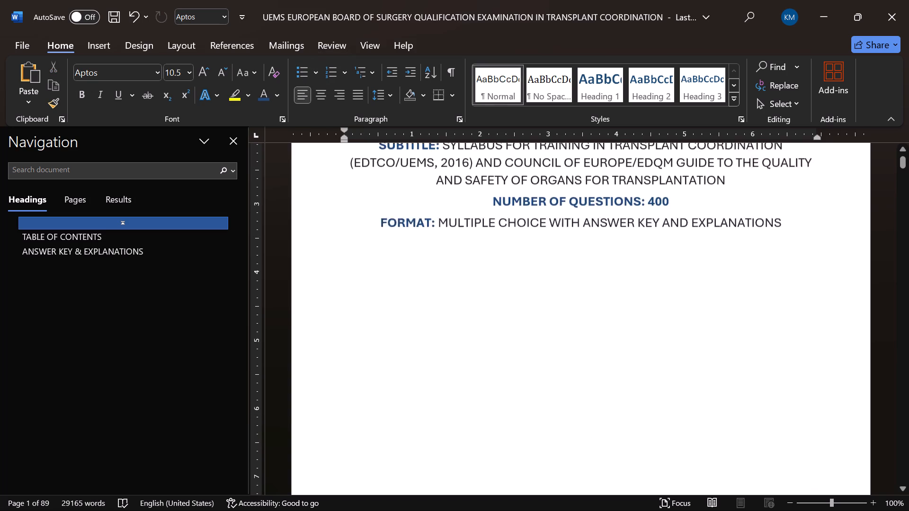
pyautogui.scroll(6, 602, 264)
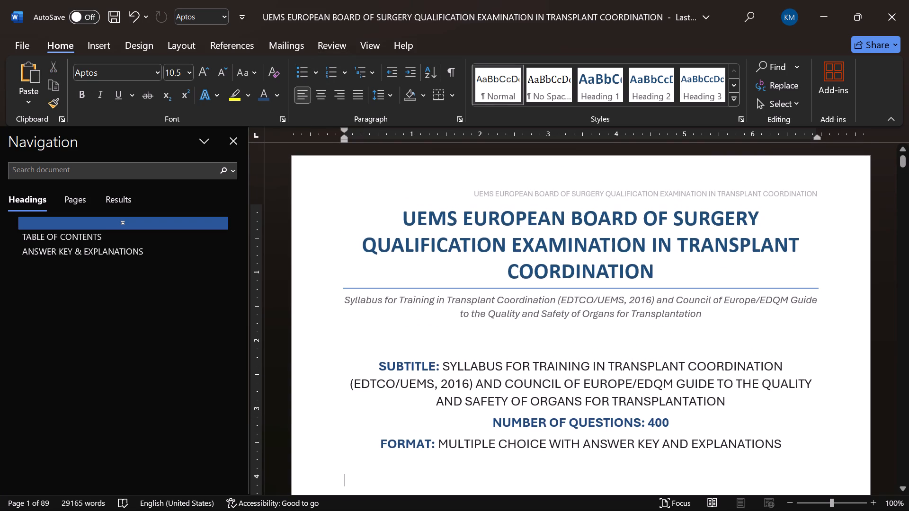
pyautogui.click(571, 355)
pyautogui.press('Return')
pyautogui.press('Return')
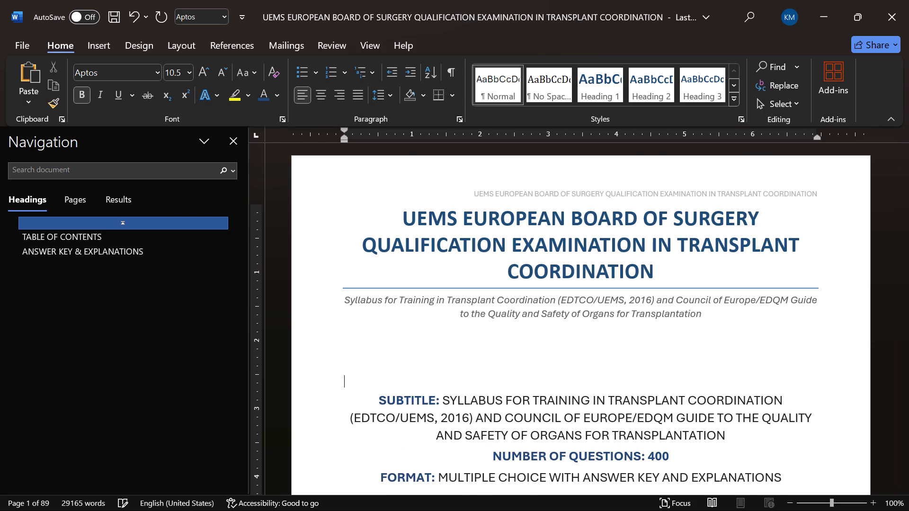
pyautogui.press('Return')
pyautogui.press('Return')
pyautogui.press('Return')
pyautogui.scroll(-9, 578, 331)
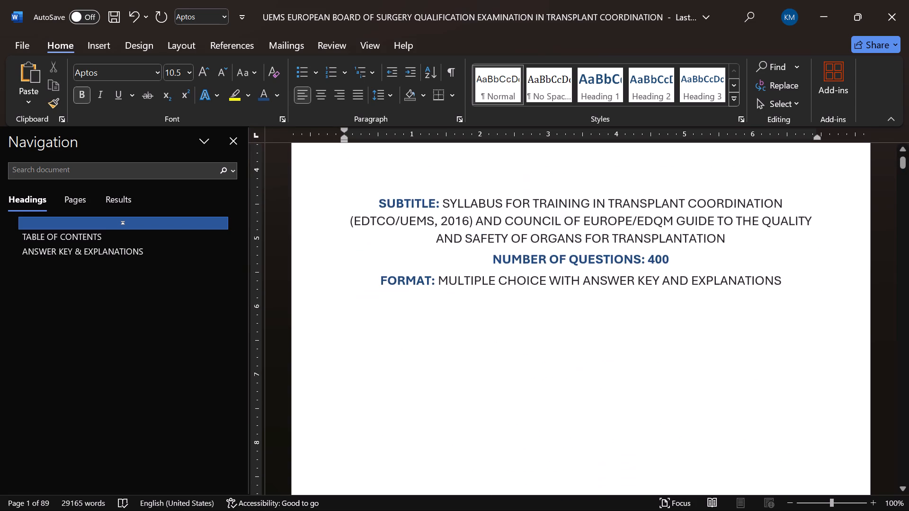
pyautogui.scroll(1, 578, 332)
pyautogui.scroll(-15, 579, 328)
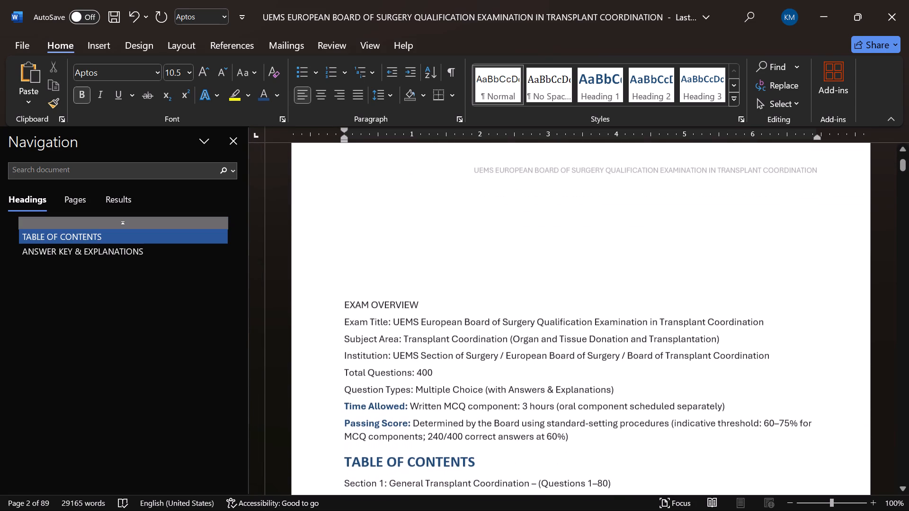
pyautogui.moveTo(366, 291); pyautogui.dragTo(408, 134)
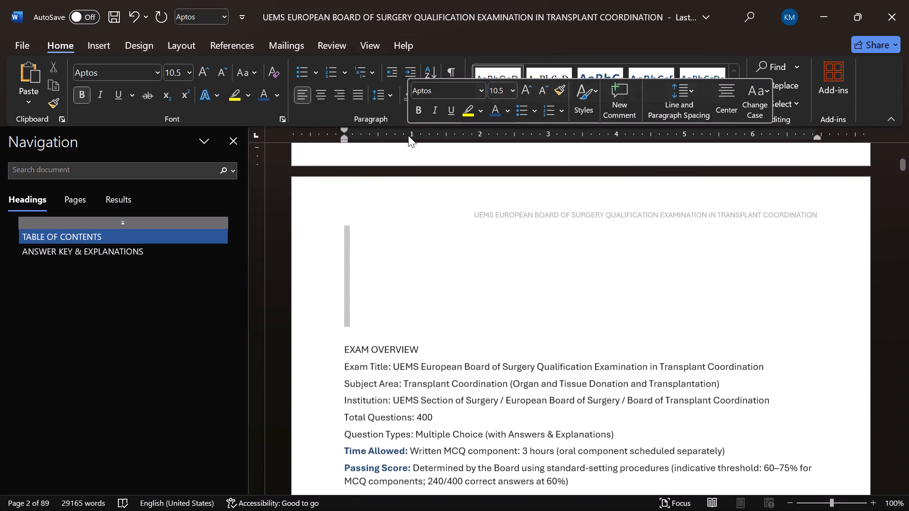
pyautogui.press('BackSpace')
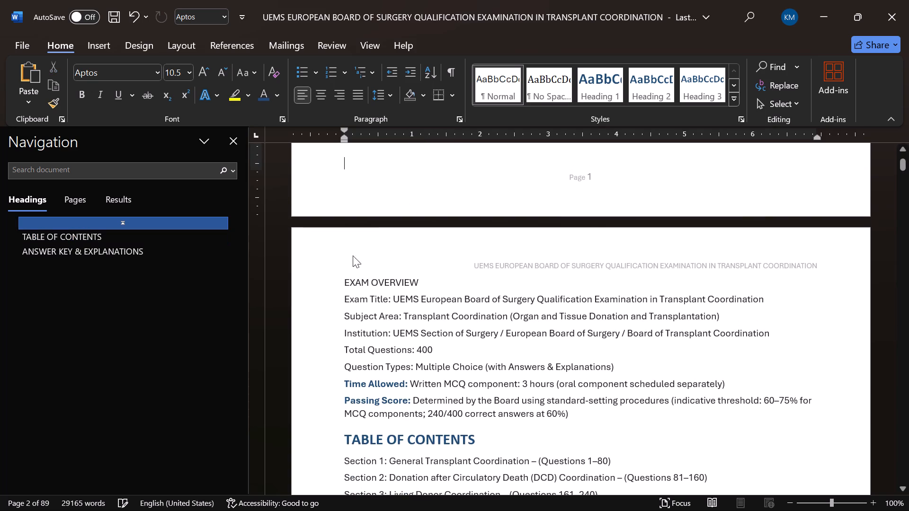
# Apply the Heading 1 style to the EXAM OVERVIEW line and centre it.
pyautogui.click(306, 279)
pyautogui.click(658, 73)
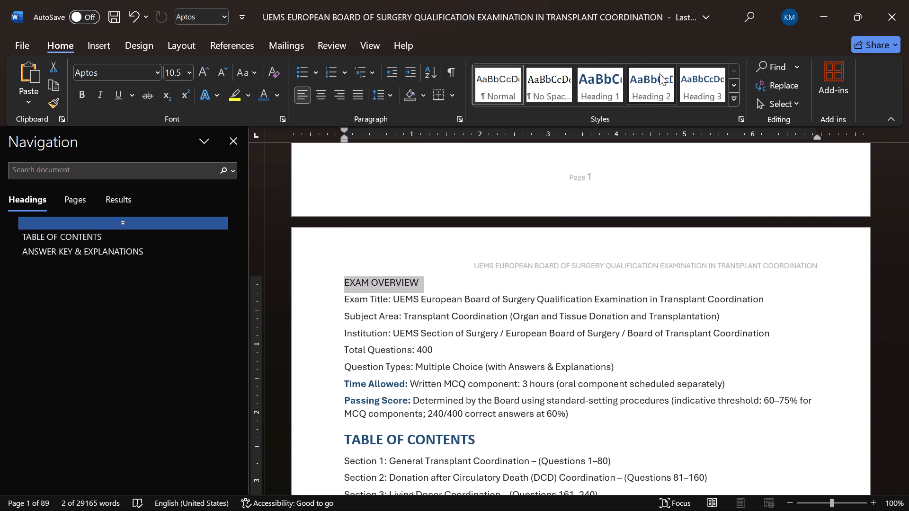
pyautogui.click(609, 87)
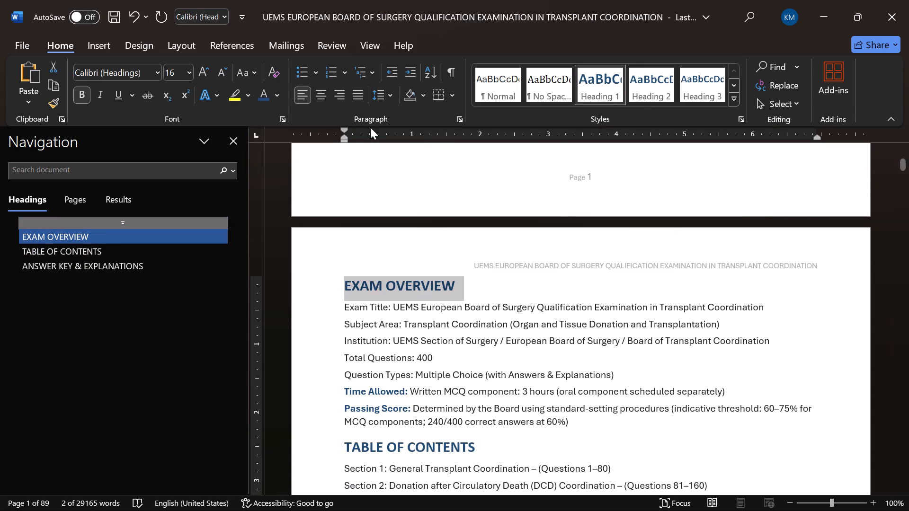
pyautogui.click(327, 93)
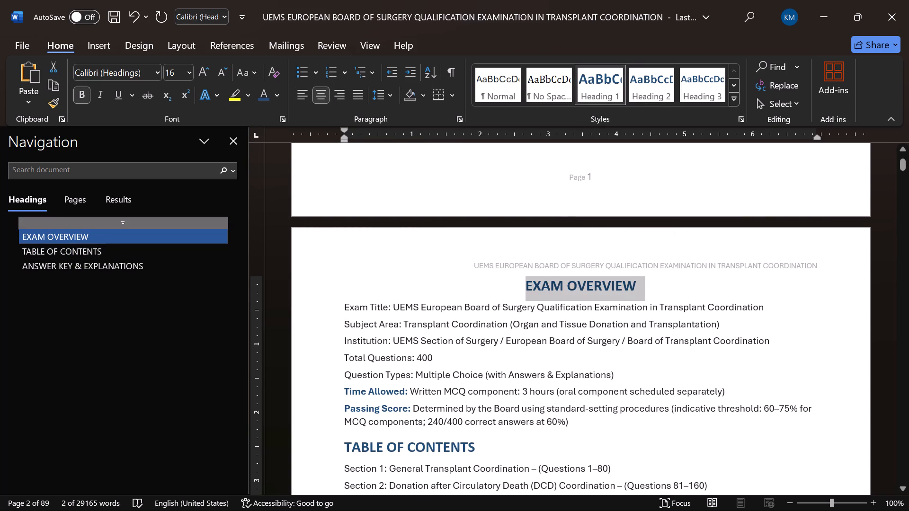
# Insert a blank line between the EXAM OVERVIEW heading and the Exam Title line.
pyautogui.click(347, 300)
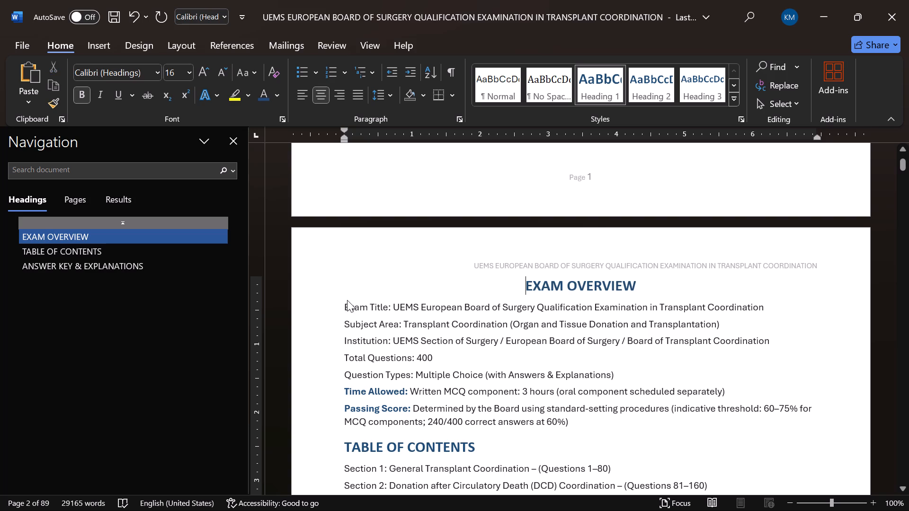
pyautogui.click(344, 308)
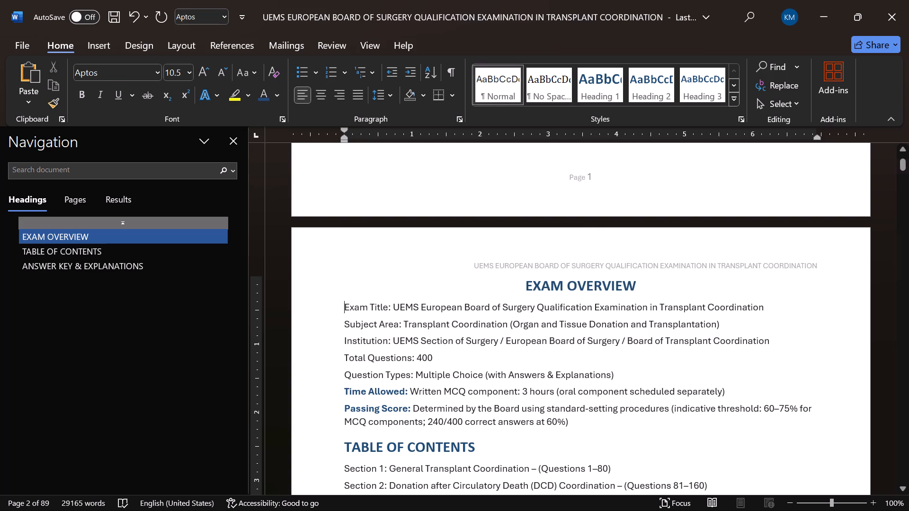
pyautogui.press('Return')
# Increase the font size of the exam overview details, from Exam Title through Passing Score, to 11 pt.
pyautogui.moveTo(329, 326); pyautogui.dragTo(334, 334)
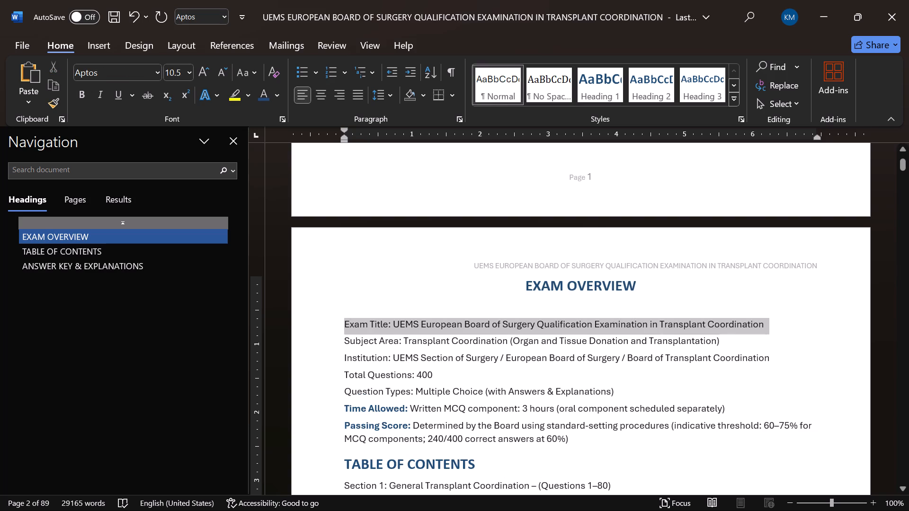
pyautogui.moveTo(334, 334); pyautogui.dragTo(338, 440)
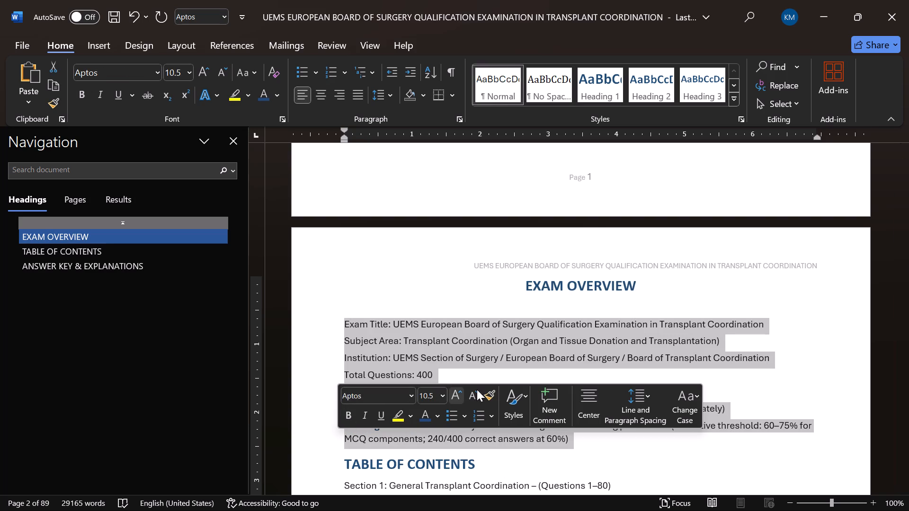
pyautogui.click(452, 395)
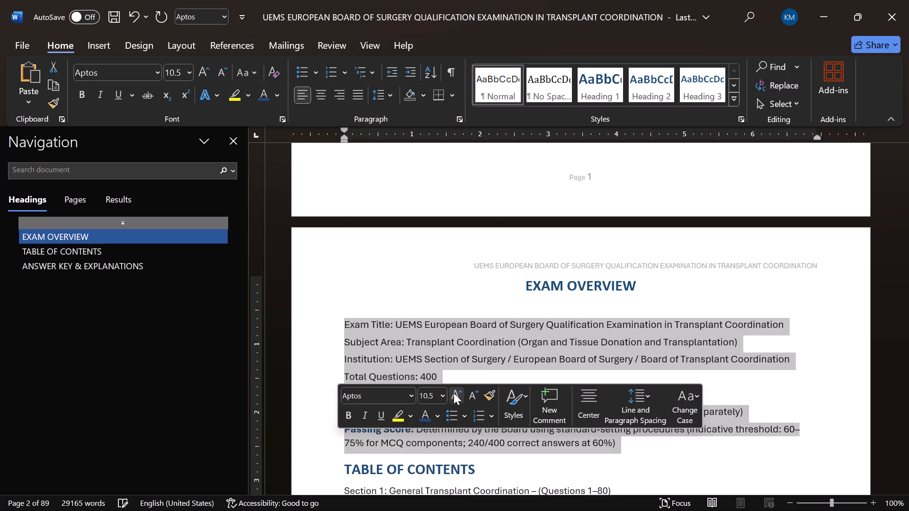
pyautogui.click(472, 363)
# Make the Exam Title: label bold and dark blue.
pyautogui.moveTo(392, 329); pyautogui.dragTo(389, 329)
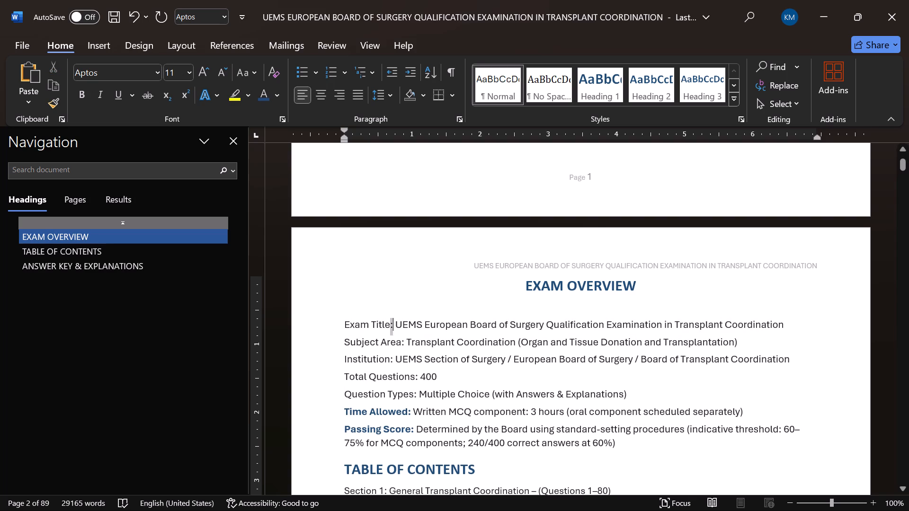
pyautogui.moveTo(389, 329); pyautogui.dragTo(304, 331)
pyautogui.click(304, 311)
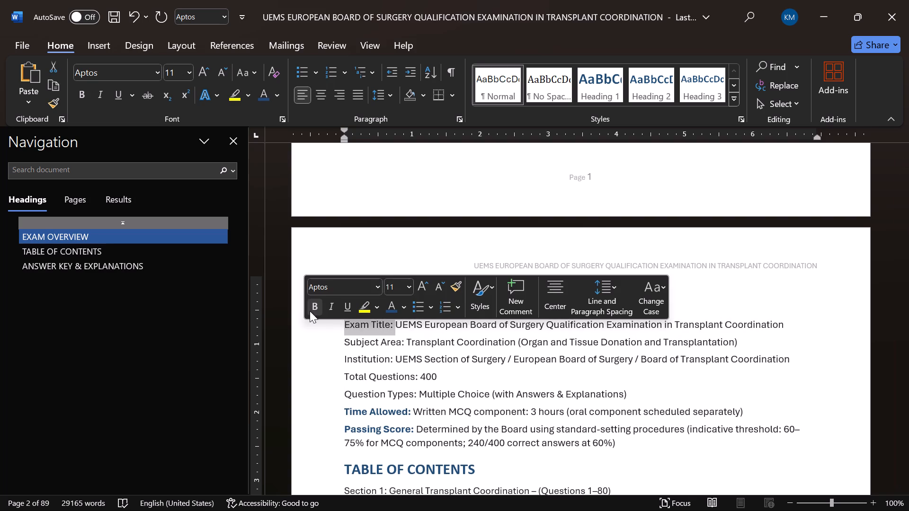
pyautogui.click(311, 310)
pyautogui.click(392, 307)
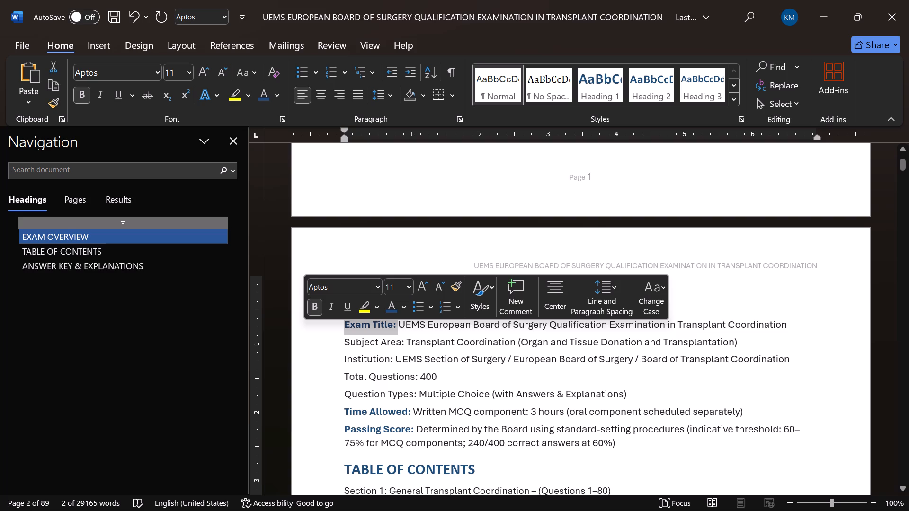
# Make the Subject Area: label bold and dark blue.
pyautogui.moveTo(403, 341); pyautogui.dragTo(331, 329)
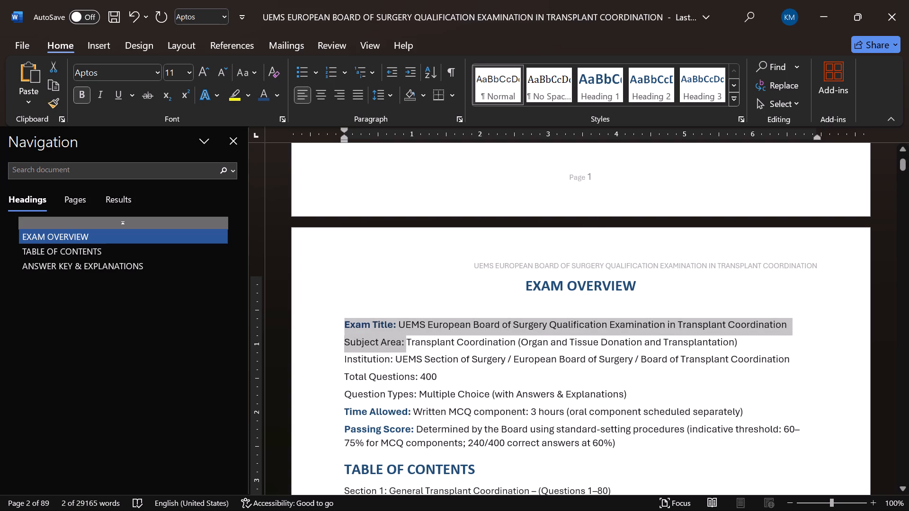
pyautogui.moveTo(331, 329); pyautogui.dragTo(333, 344)
pyautogui.click(346, 322)
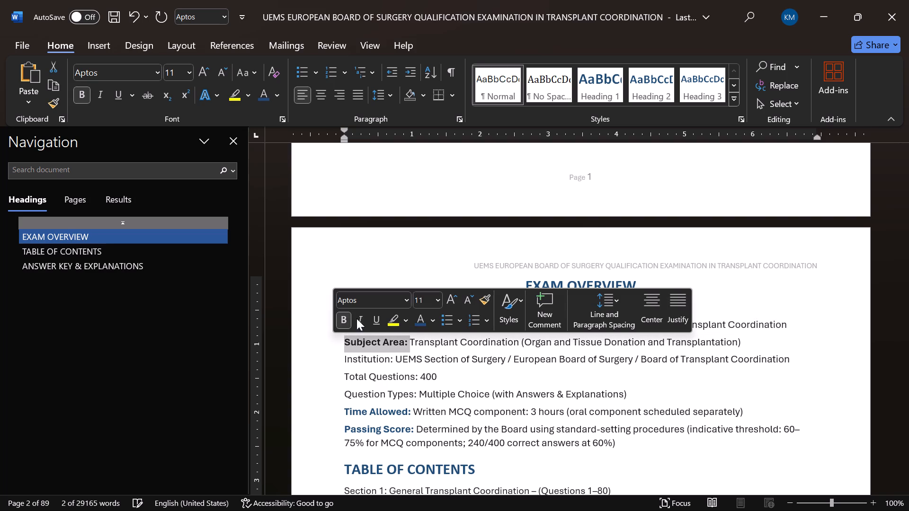
pyautogui.click(416, 318)
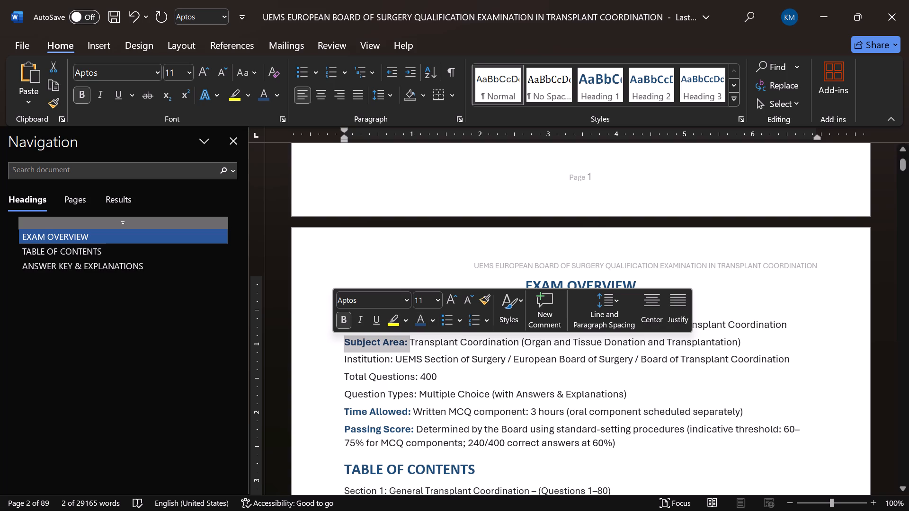
# Make the Institution: label bold and dark blue.
pyautogui.moveTo(393, 361); pyautogui.dragTo(306, 358)
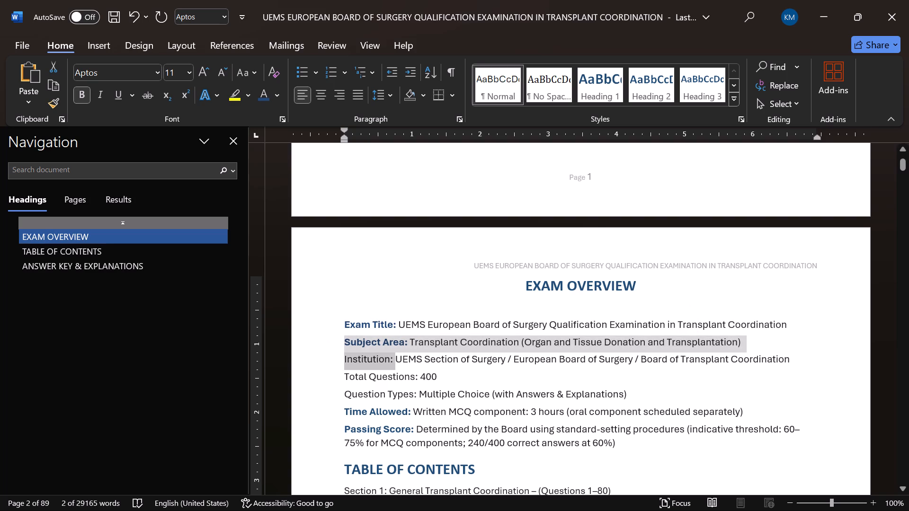
pyautogui.moveTo(306, 358); pyautogui.dragTo(306, 360)
pyautogui.click(322, 337)
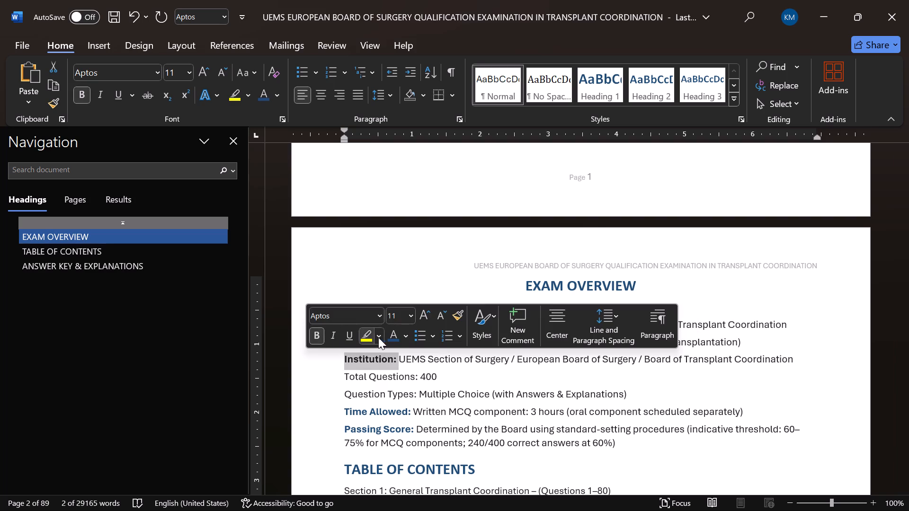
pyautogui.click(395, 340)
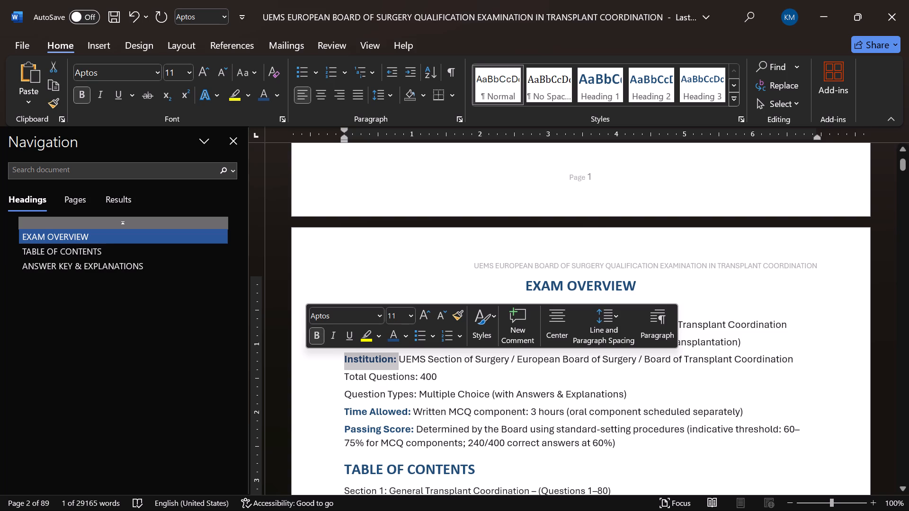
pyautogui.click(409, 396)
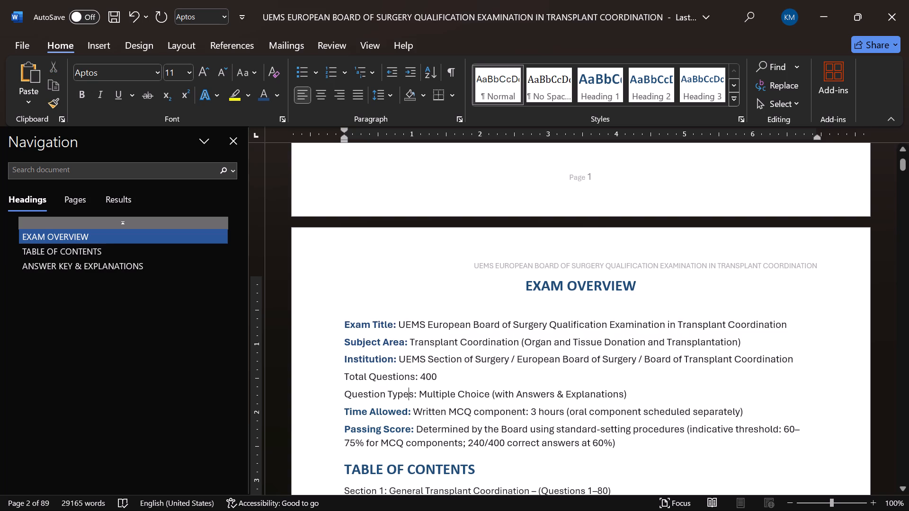
# Make the Total Questions: label bold and dark blue.
pyautogui.moveTo(419, 377); pyautogui.dragTo(361, 378)
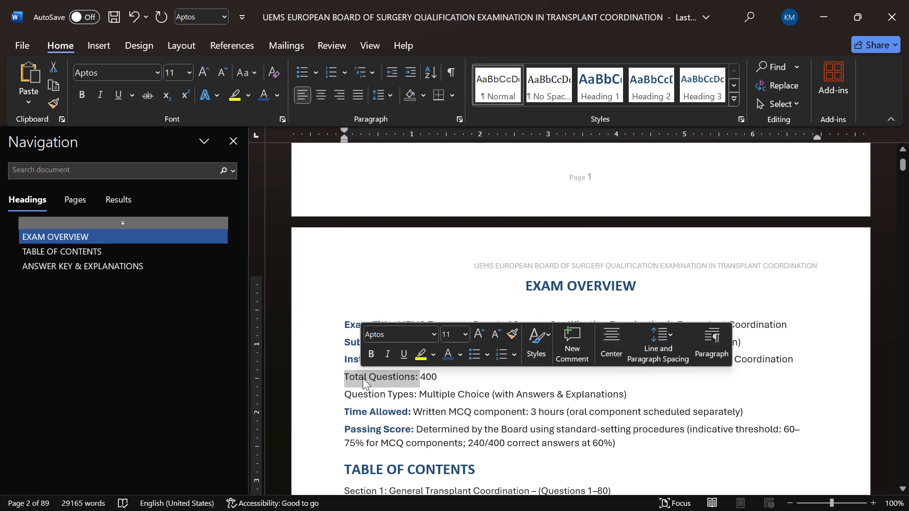
pyautogui.click(364, 350)
pyautogui.click(453, 350)
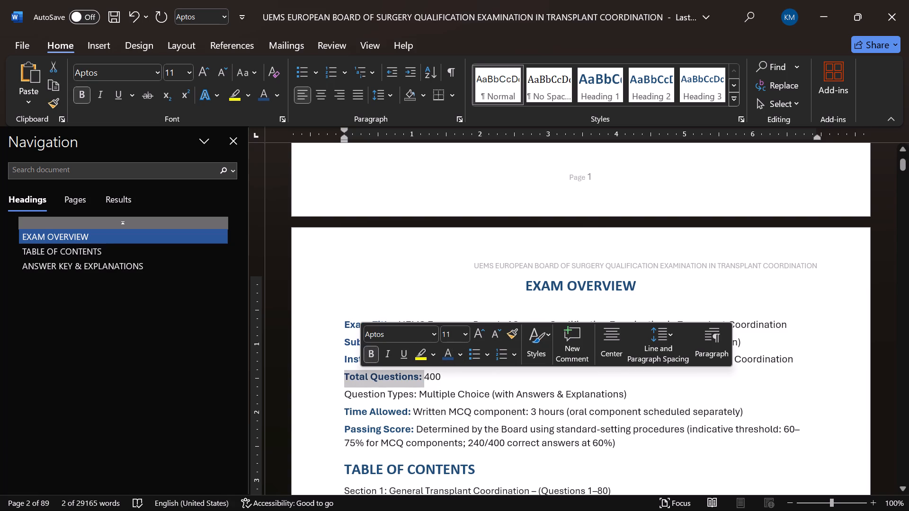
# Make the Question Types: label bold and dark blue.
pyautogui.moveTo(417, 394); pyautogui.dragTo(373, 394)
pyautogui.click(382, 359)
pyautogui.click(386, 365)
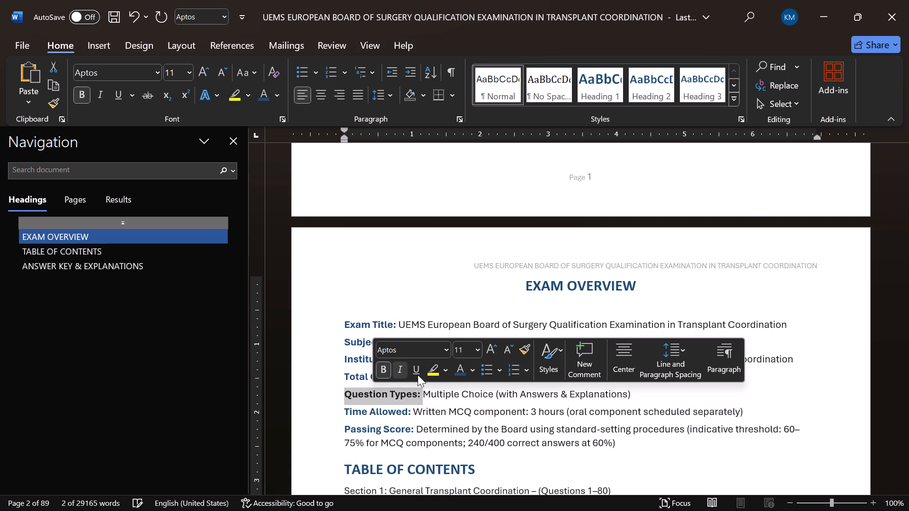
pyautogui.click(466, 372)
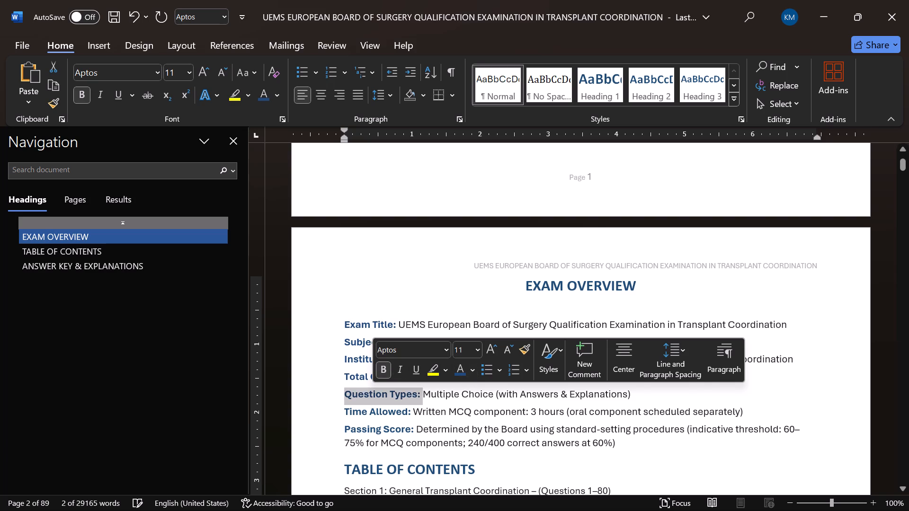
pyautogui.click(459, 436)
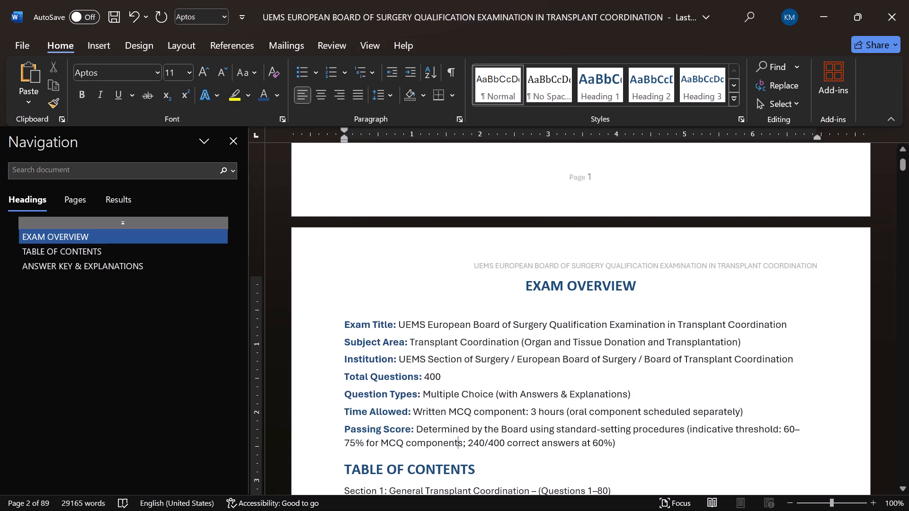
# Insert two blank lines after the Passing Score paragraph, above the TABLE OF CONTENTS heading.
pyautogui.click(611, 439)
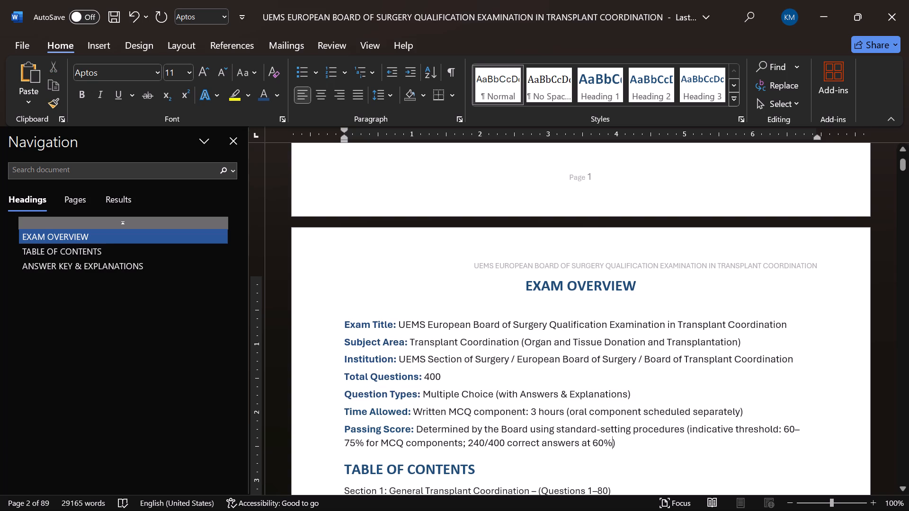
pyautogui.click(619, 446)
pyautogui.press('Return')
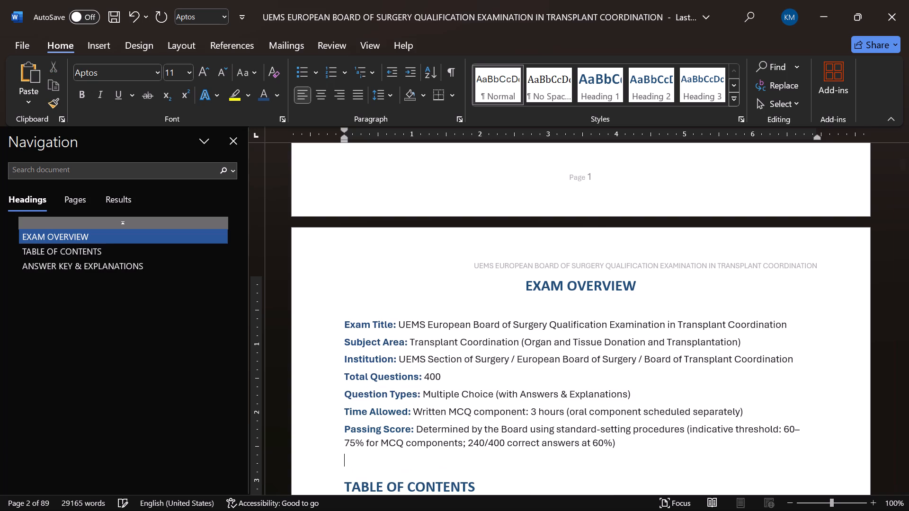
pyautogui.press('Return')
# Set off the Instructions paragraph with two blank lines above it and one blank line below it.
pyautogui.scroll(-2, 621, 438)
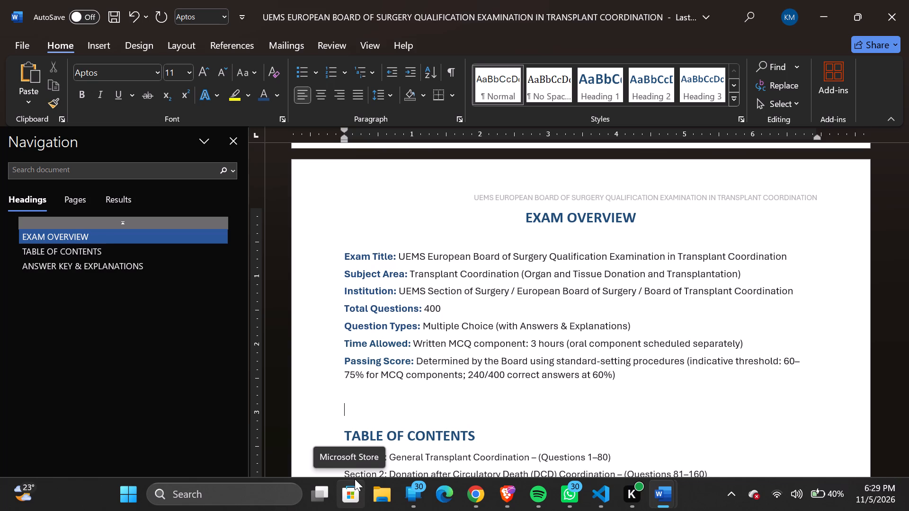
pyautogui.scroll(-5, 492, 370)
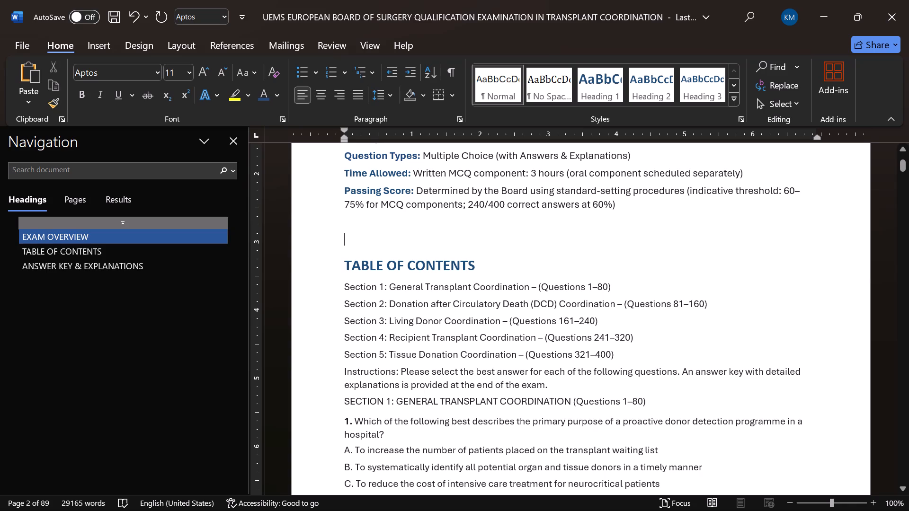
pyautogui.click(620, 355)
pyautogui.press('Return')
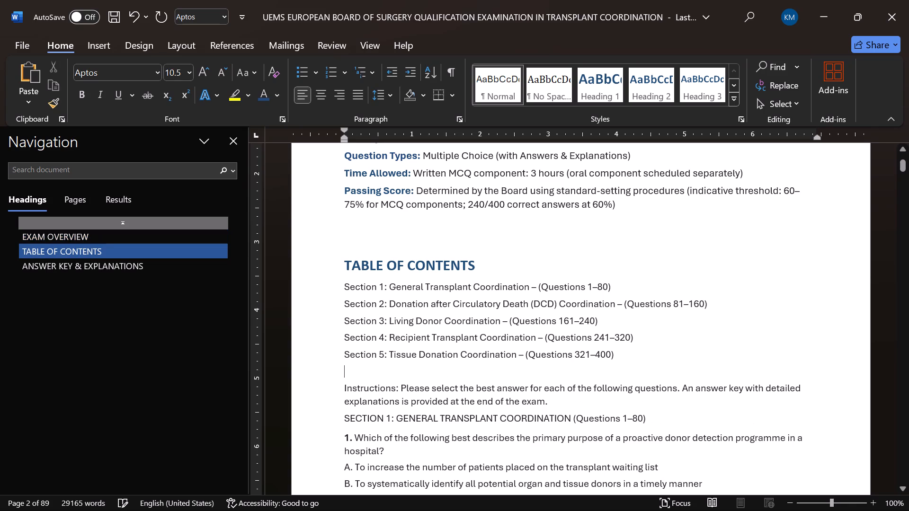
pyautogui.click(597, 401)
pyautogui.press('Return')
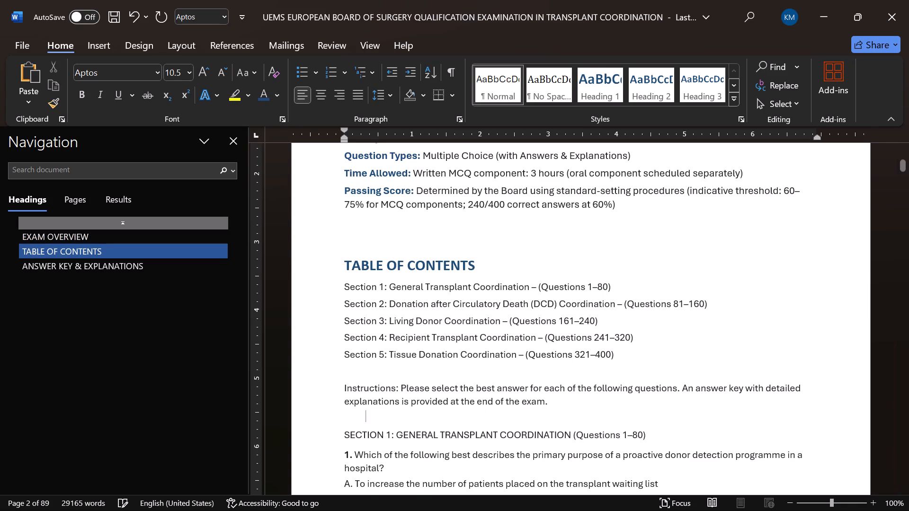
pyautogui.click(584, 367)
pyautogui.press('Return')
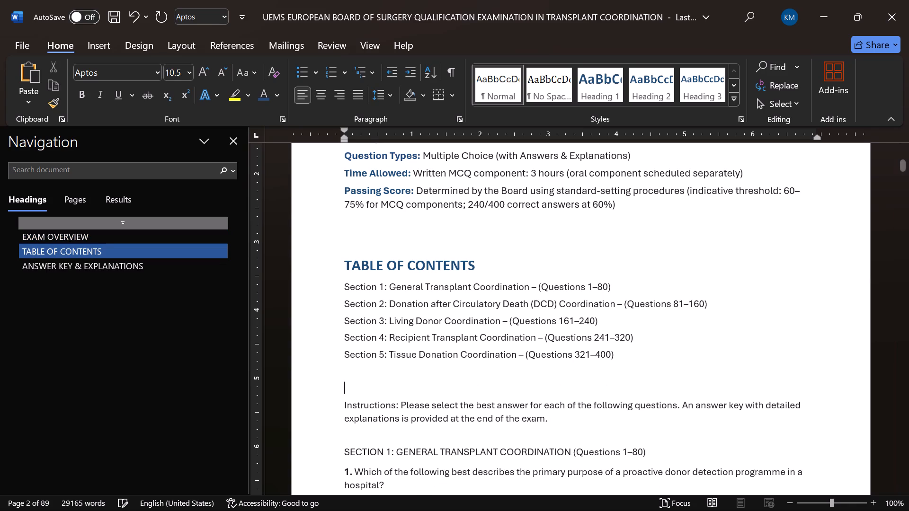
# Insert one blank line between the SECTION 1: GENERAL TRANSPLANT COORDINATION title and question 1.
pyautogui.scroll(-5, 584, 371)
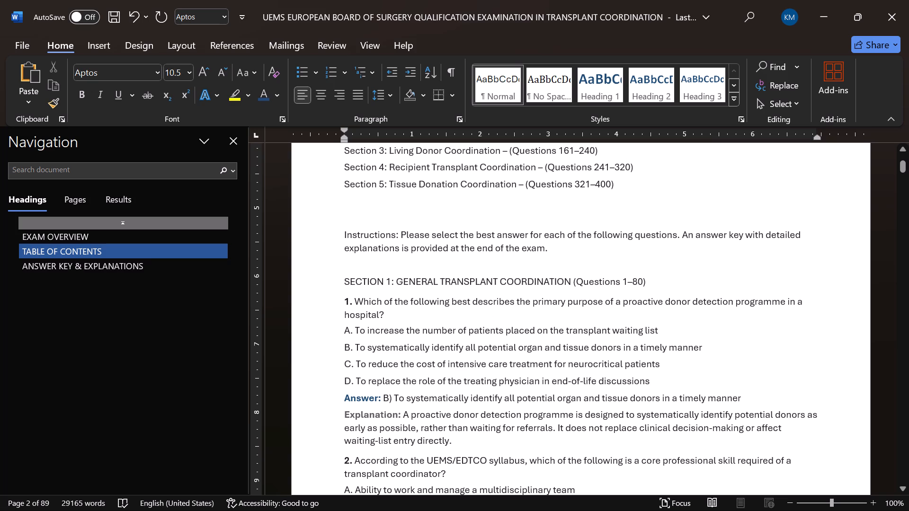
pyautogui.click(652, 276)
pyautogui.press('Return')
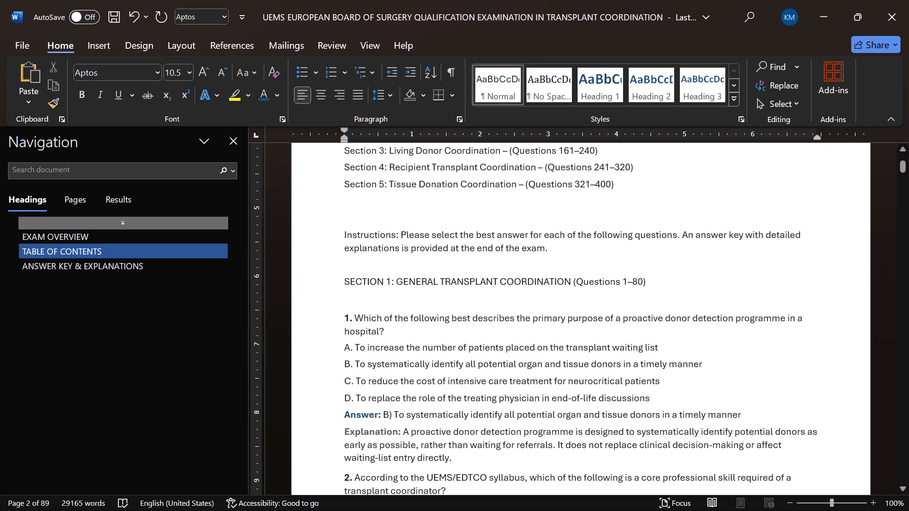
# Push the SECTION 1 title and its questions to the top of page 3 by adding blank lines after the Instructions paragraph.
pyautogui.scroll(-6, 506, 312)
pyautogui.scroll(3, 506, 312)
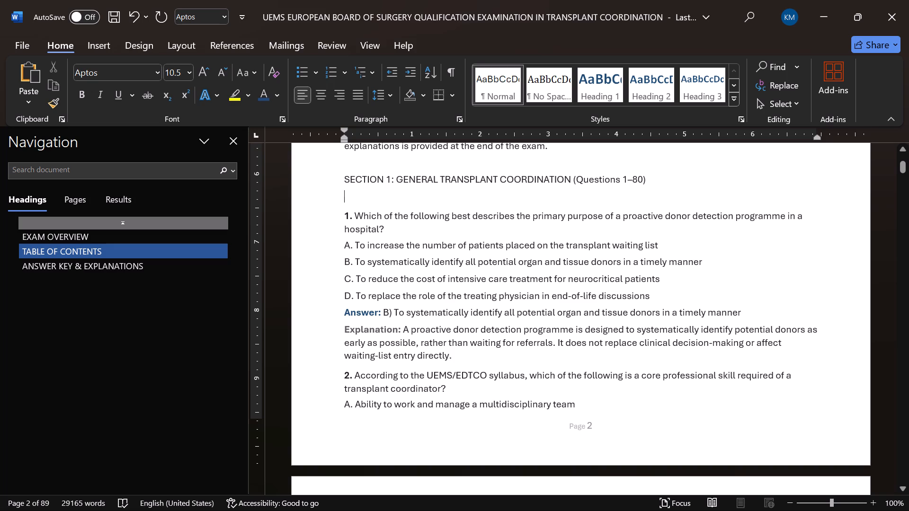
pyautogui.scroll(3, 450, 209)
pyautogui.click(405, 275)
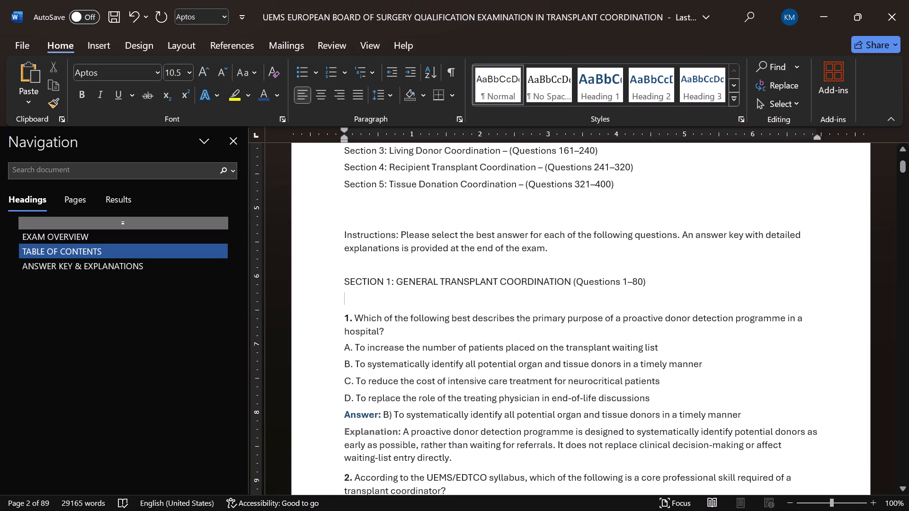
pyautogui.press('Return')
pyautogui.press('Return')
pyautogui.press('Return')
pyautogui.press('Return')
pyautogui.press('Return')
pyautogui.press('Return')
pyautogui.press('Return')
pyautogui.press('Return')
pyautogui.press('Return')
pyautogui.press('Return')
pyautogui.press('Return')
pyautogui.press('Return')
pyautogui.press('Return')
pyautogui.scroll(-4, 405, 275)
pyautogui.press('Return')
pyautogui.scroll(4, 405, 274)
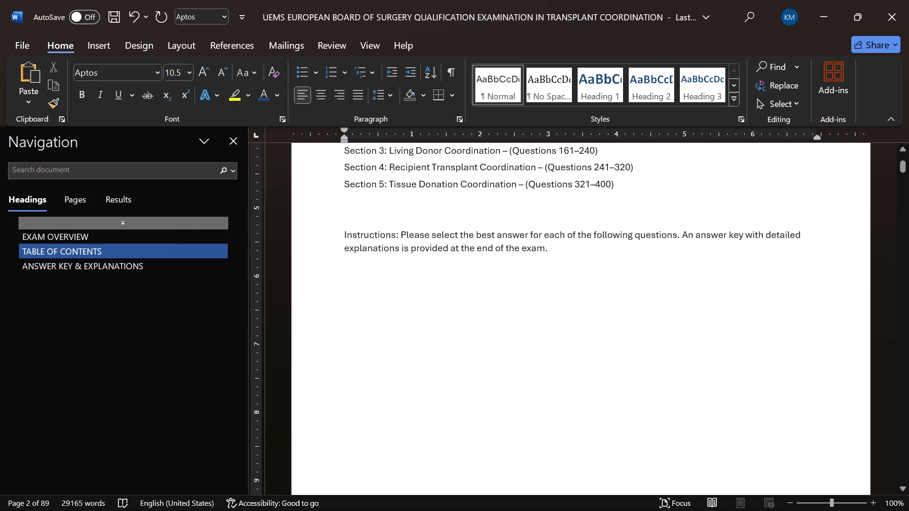
# Increase the font size of the whole Instructions paragraph to 11.
pyautogui.moveTo(315, 238); pyautogui.dragTo(324, 251)
pyautogui.click(443, 206)
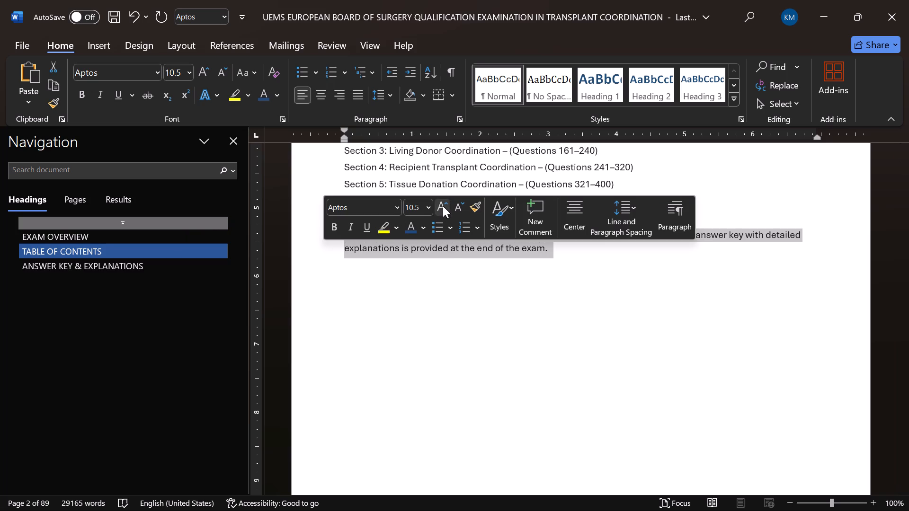
pyautogui.click(398, 297)
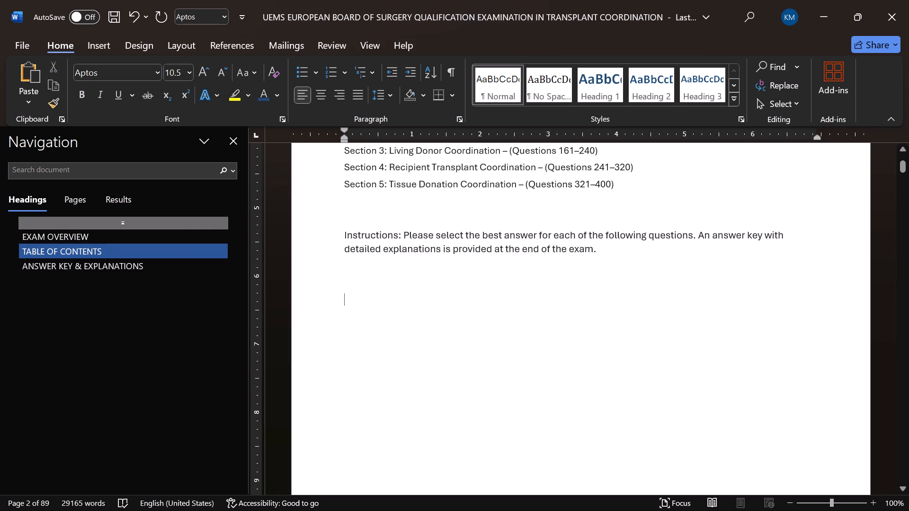
# Make the Instructions: label bold and dark blue.
pyautogui.moveTo(400, 235); pyautogui.dragTo(364, 232)
pyautogui.click(374, 218)
pyautogui.click(375, 211)
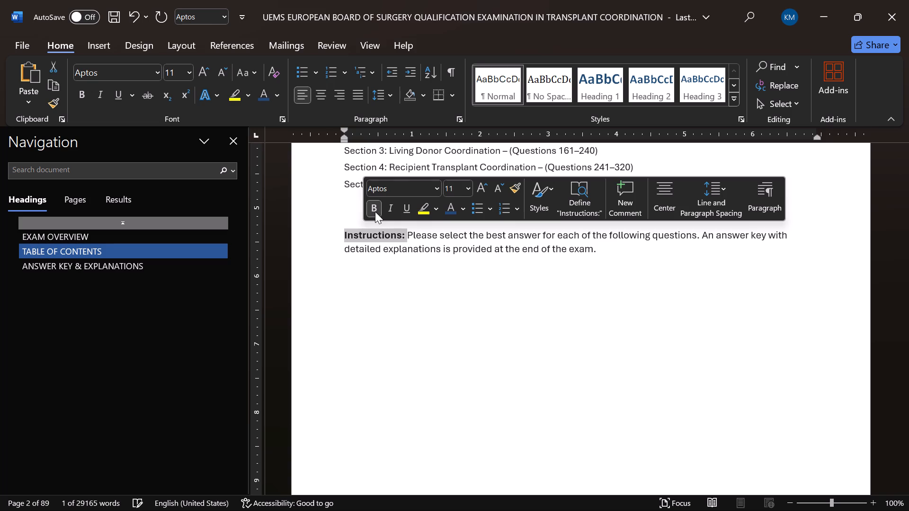
pyautogui.click(449, 201)
pyautogui.click(478, 275)
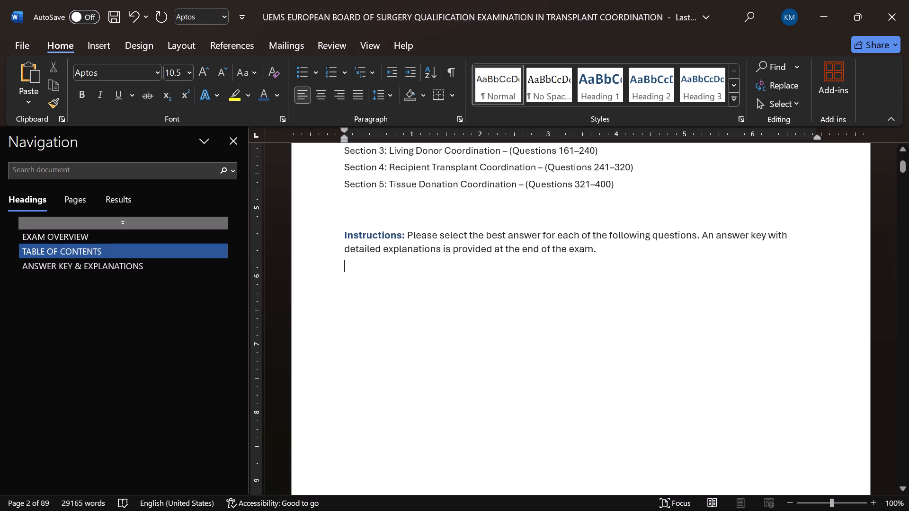
# Apply the Heading 2 style to the SECTION 1: GENERAL TRANSPLANT COORDINATION (Questions 1–80) title and centre it.
pyautogui.scroll(-11, 478, 275)
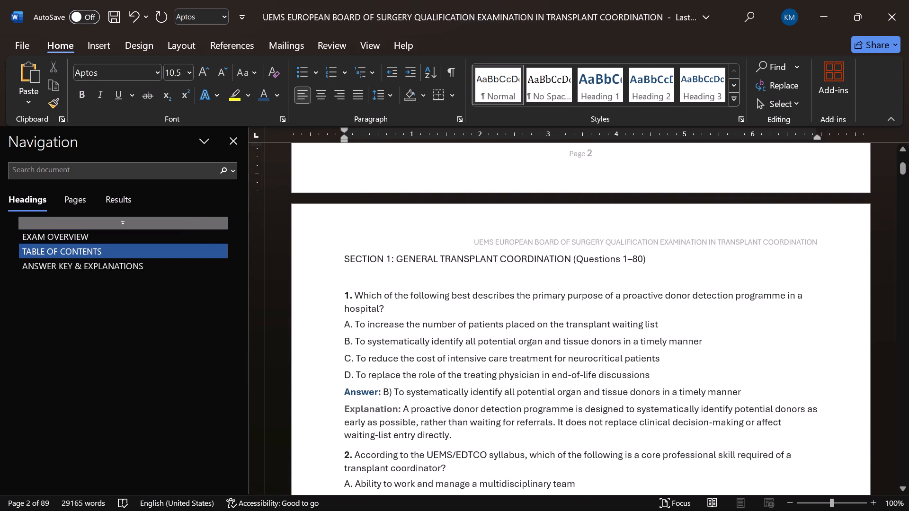
pyautogui.click(314, 264)
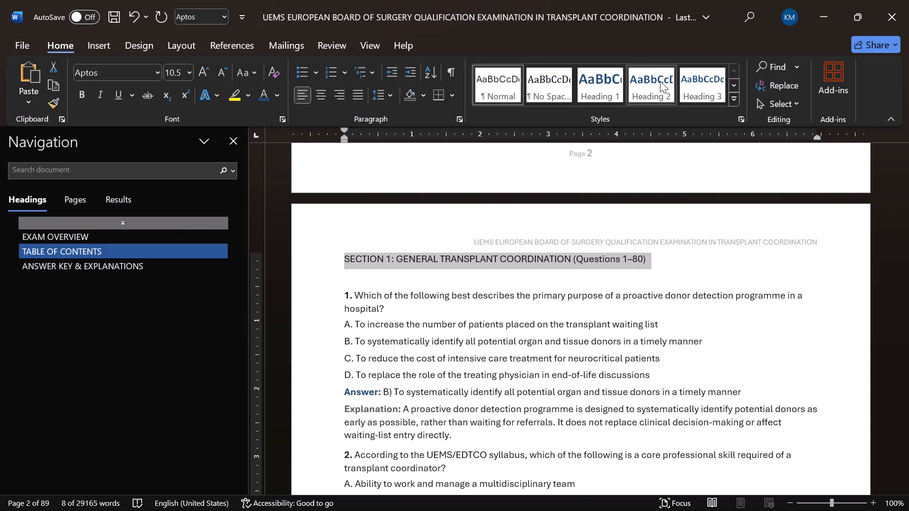
pyautogui.click(660, 81)
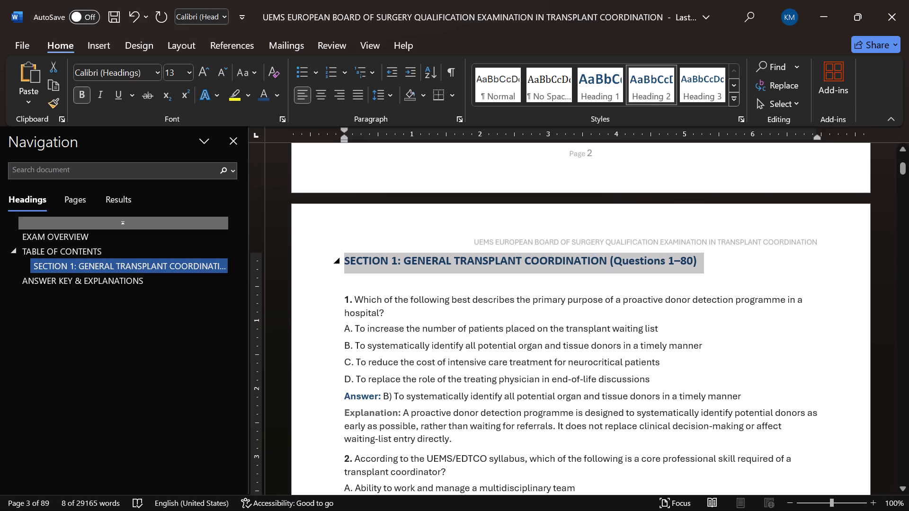
pyautogui.click(325, 92)
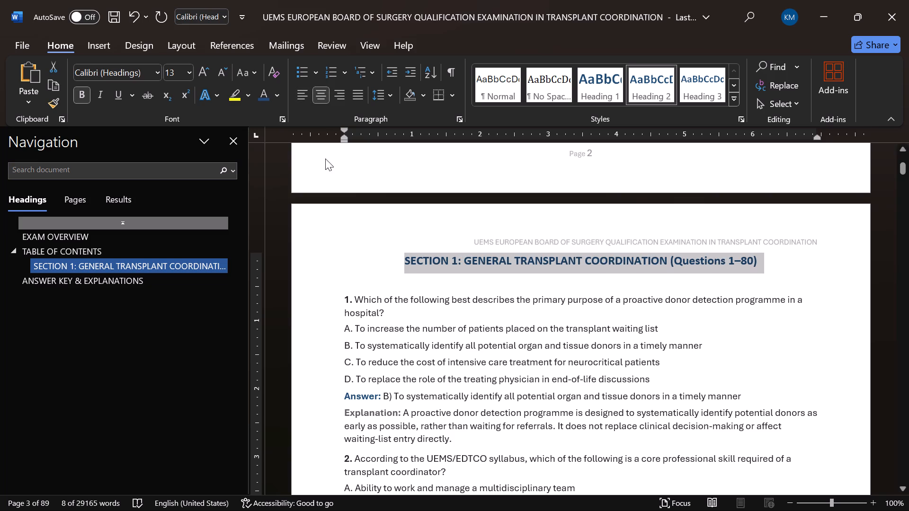
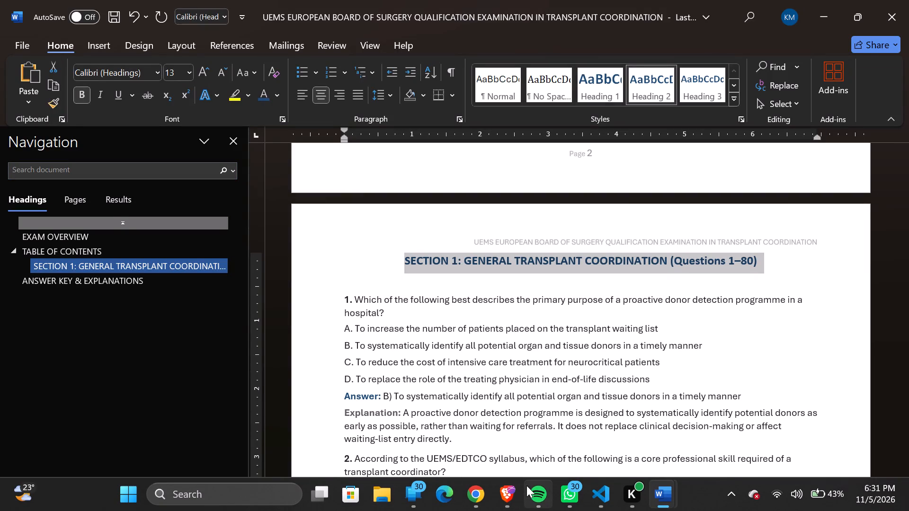
# Switch to the browser, play the Future - Wicked music video on YouTube, and return to the Word document.
pyautogui.click(521, 493)
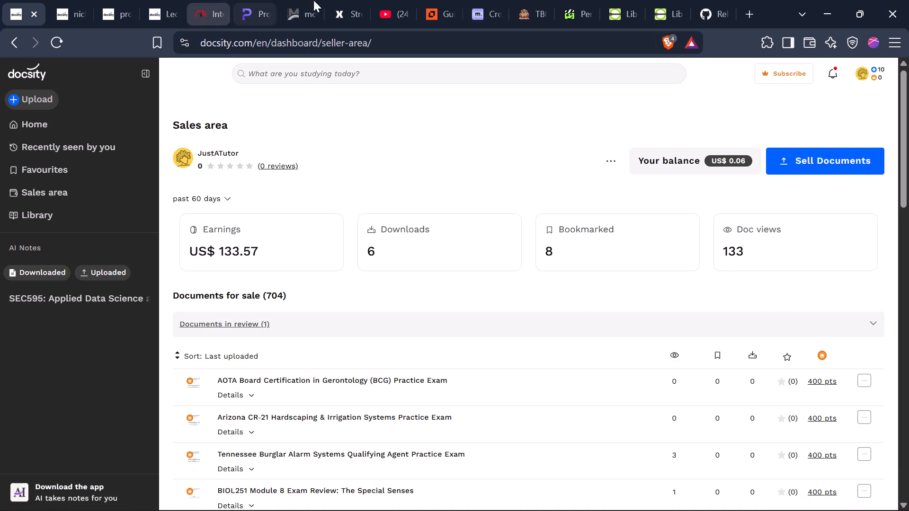
pyautogui.click(385, 0)
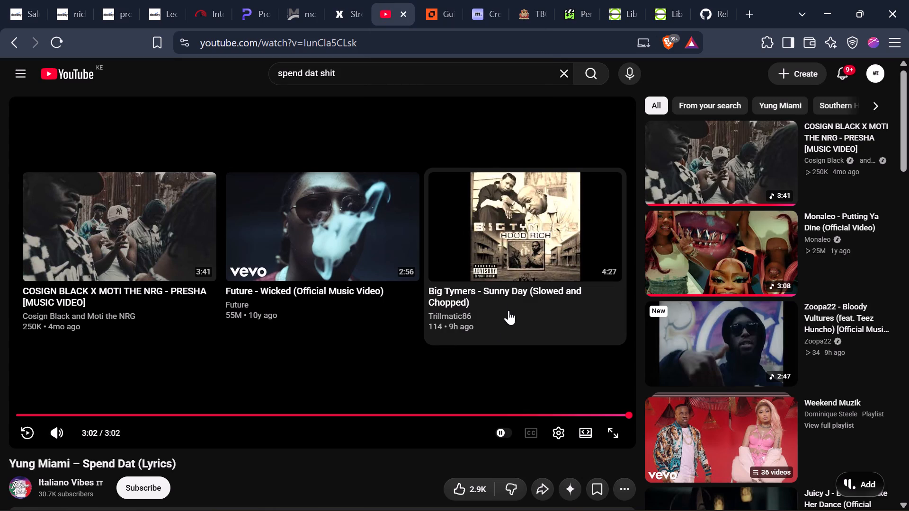
pyautogui.click(316, 268)
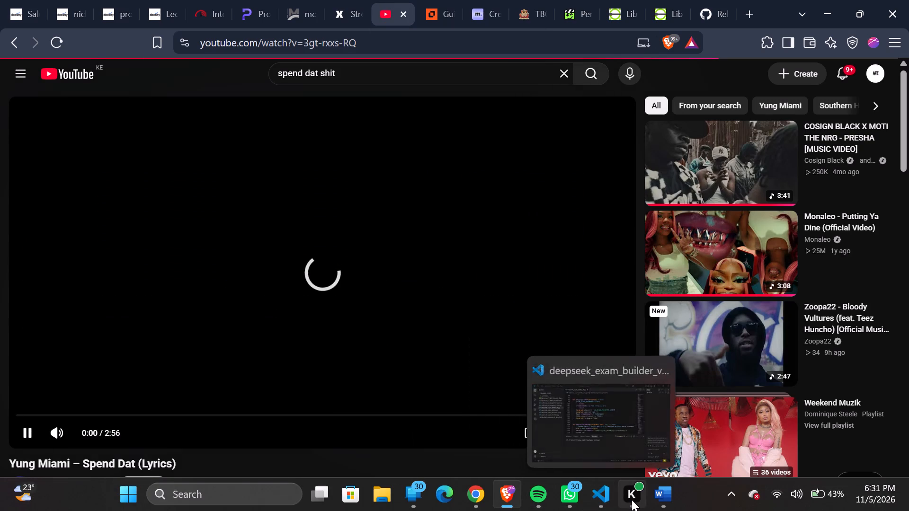
pyautogui.click(559, 433)
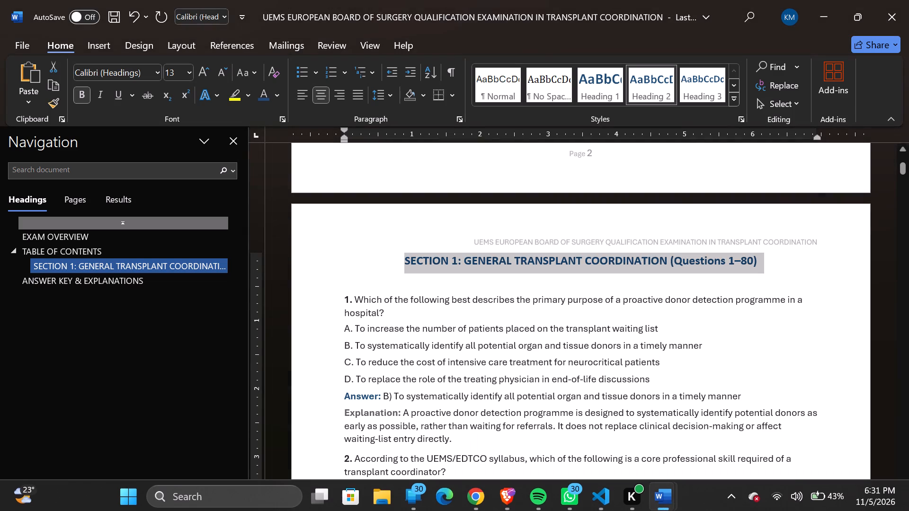
# Search the document for "section" with a leading space.
pyautogui.click(406, 286)
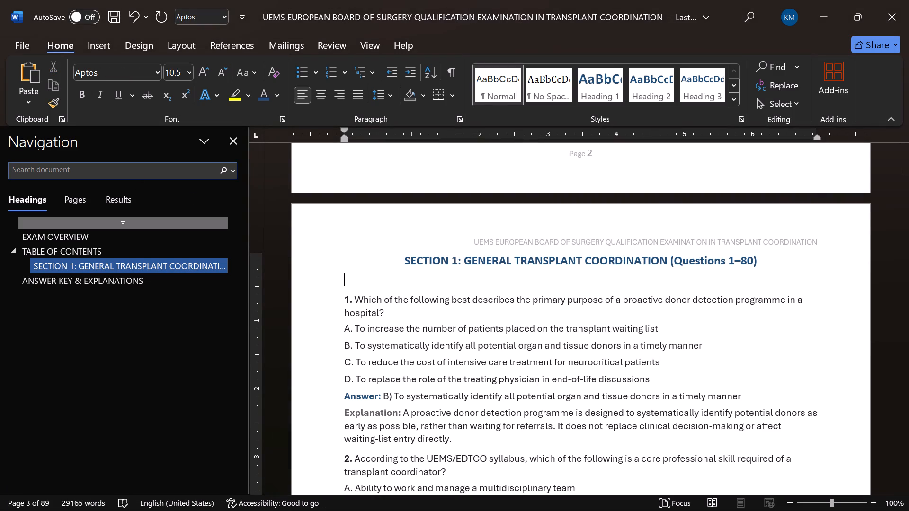
pyautogui.click(135, 169)
pyautogui.press('space')
pyautogui.write('s')
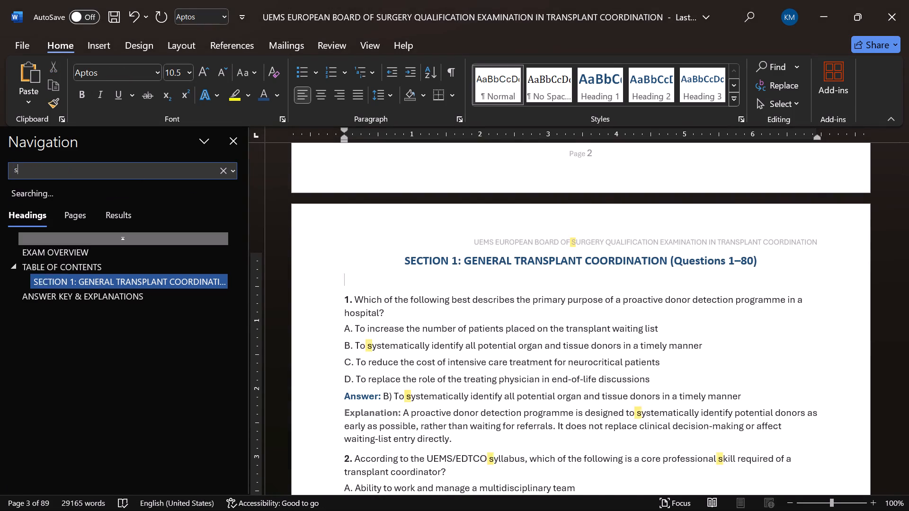
pyautogui.write('ection')
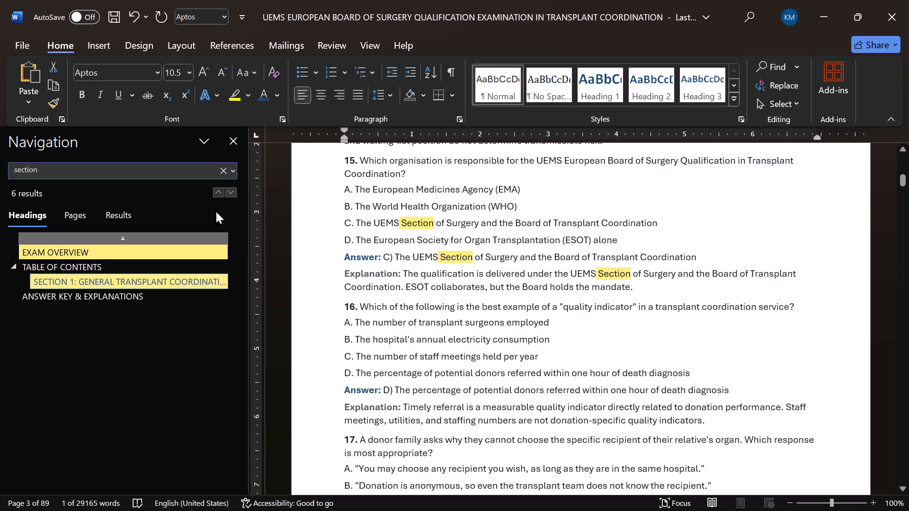
# Step through all the "section" matches to look for the remaining section titles among the questions.
pyautogui.click(234, 195)
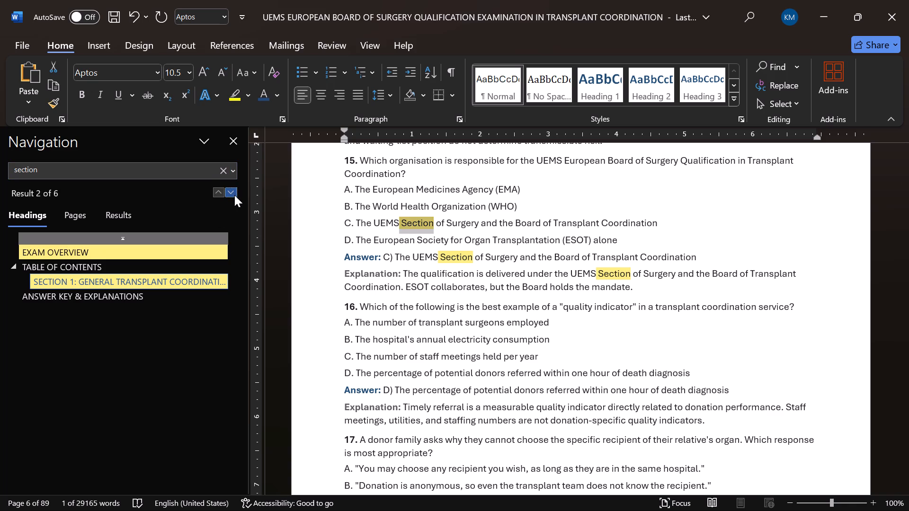
pyautogui.click(234, 195)
pyautogui.doubleClick(234, 195)
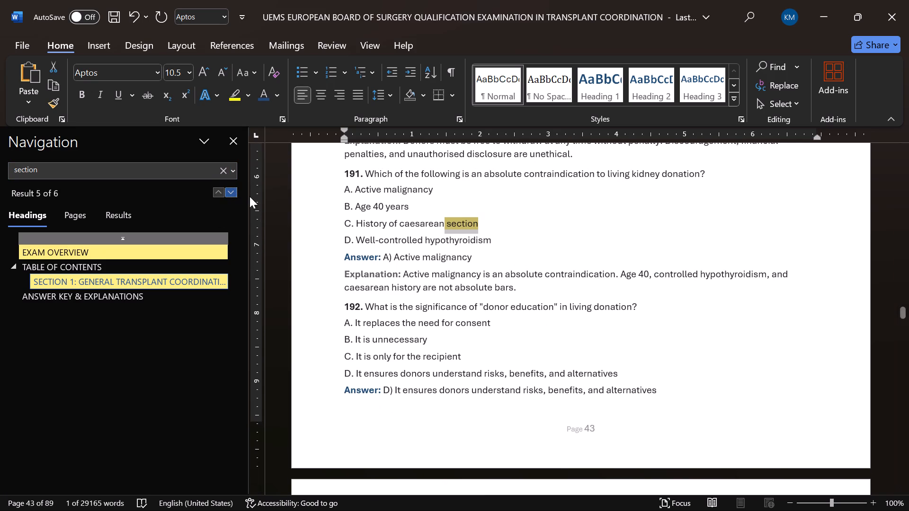
pyautogui.click(233, 194)
pyautogui.click(233, 194)
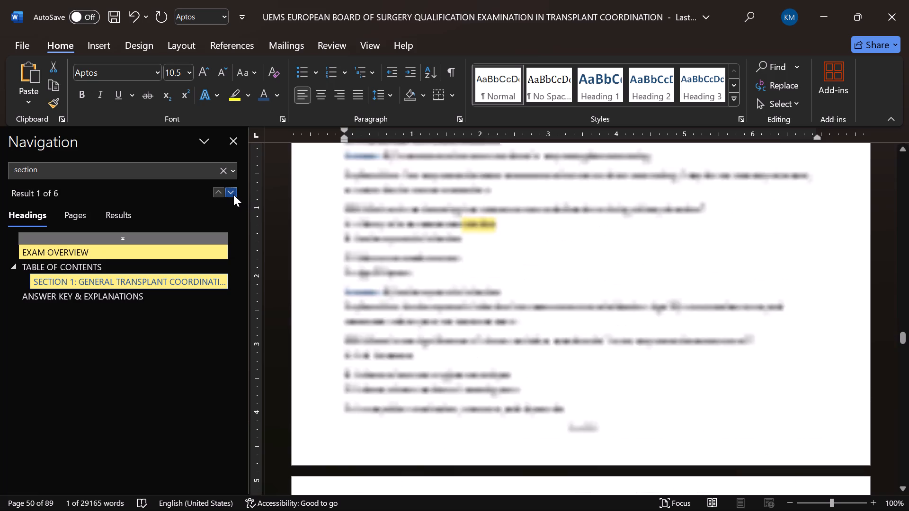
pyautogui.click(233, 194)
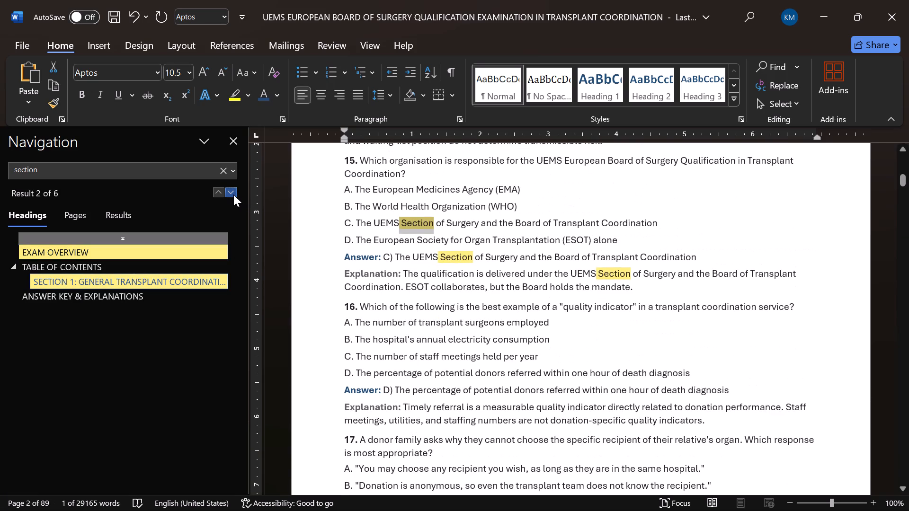
pyautogui.click(233, 194)
pyautogui.click(233, 194)
pyautogui.click(234, 194)
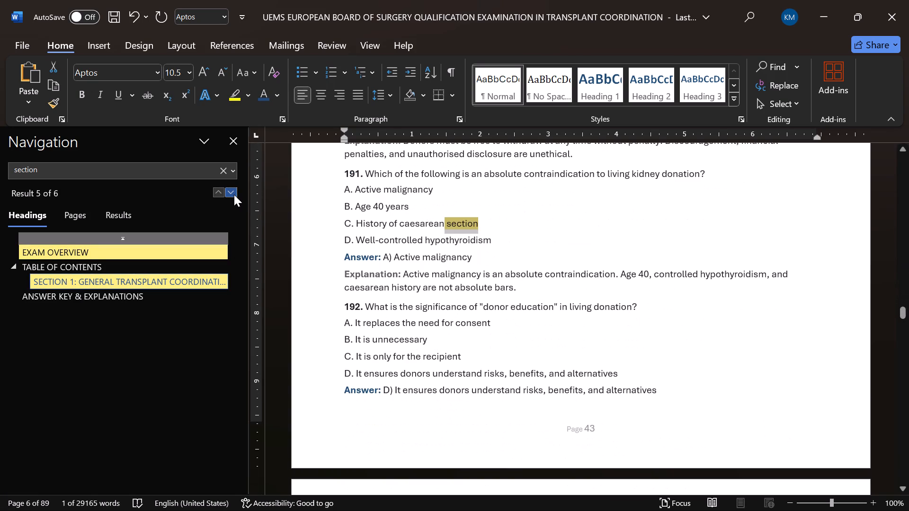
pyautogui.click(234, 194)
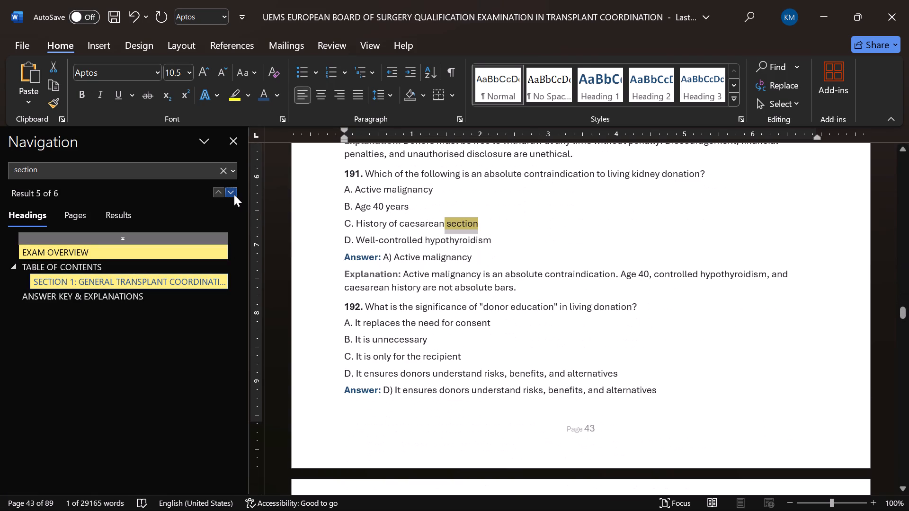
pyautogui.click(234, 194)
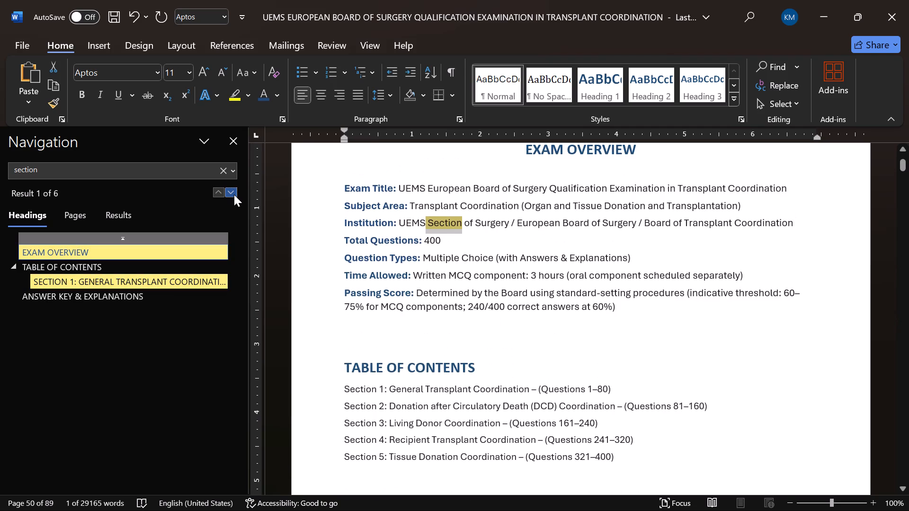
# Copy the Section 2: Donation after Circulatory Death (DCD) Coordination – (Questions 81–160) line from the table of contents.
pyautogui.scroll(-4, 527, 402)
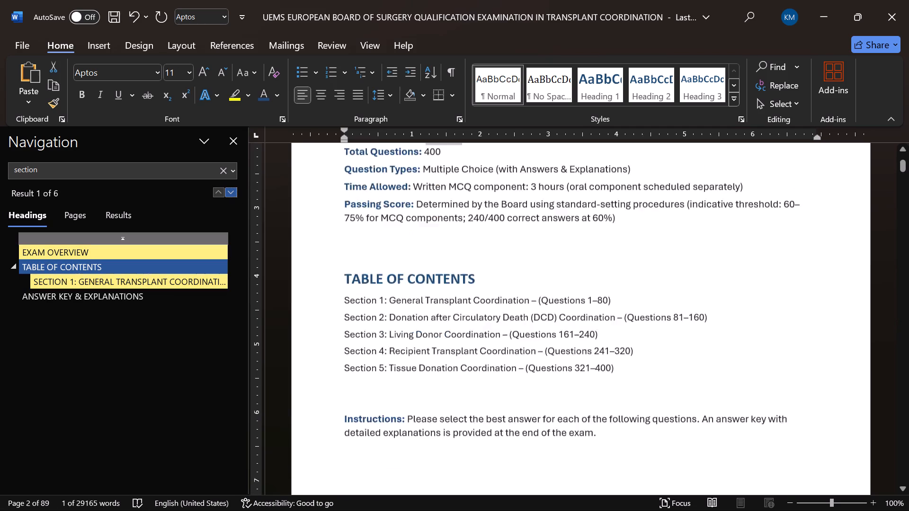
pyautogui.scroll(-1, 527, 402)
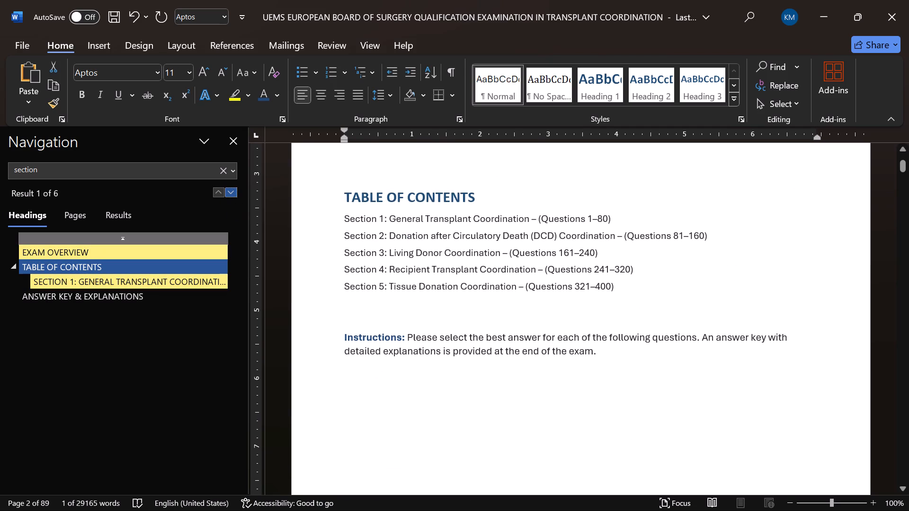
pyautogui.moveTo(707, 237); pyautogui.dragTo(357, 239)
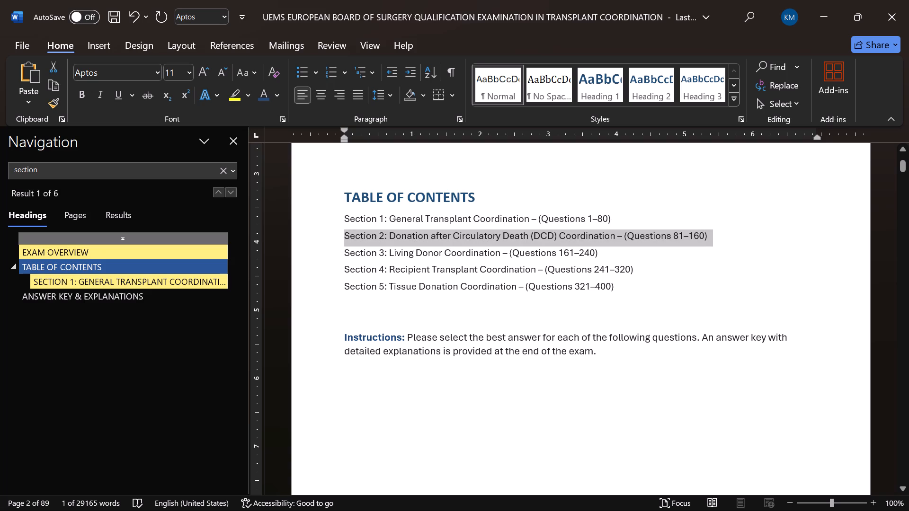
pyautogui.moveTo(357, 239); pyautogui.dragTo(351, 236)
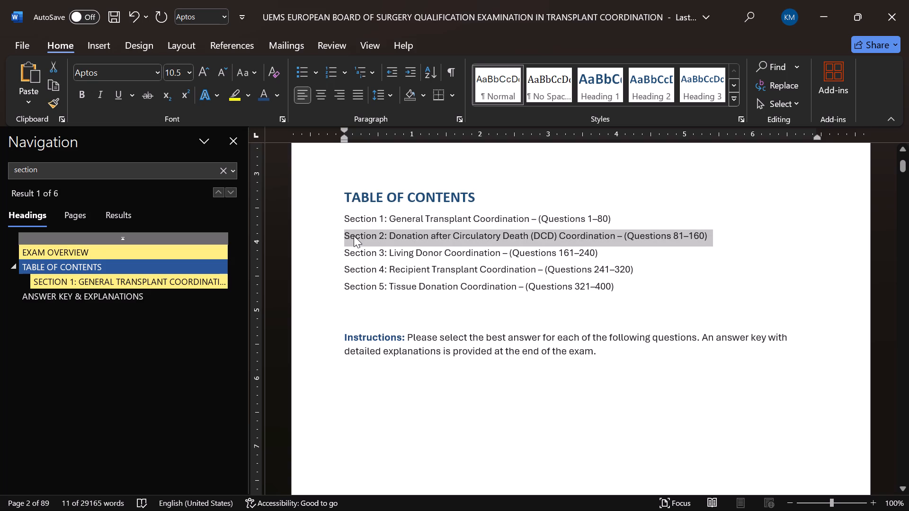
pyautogui.hotkey('ctrl', 'c')
# Locate the SECTION 2 title just before question 81 and place the cursor at its end.
pyautogui.click(235, 191)
pyautogui.click(234, 191)
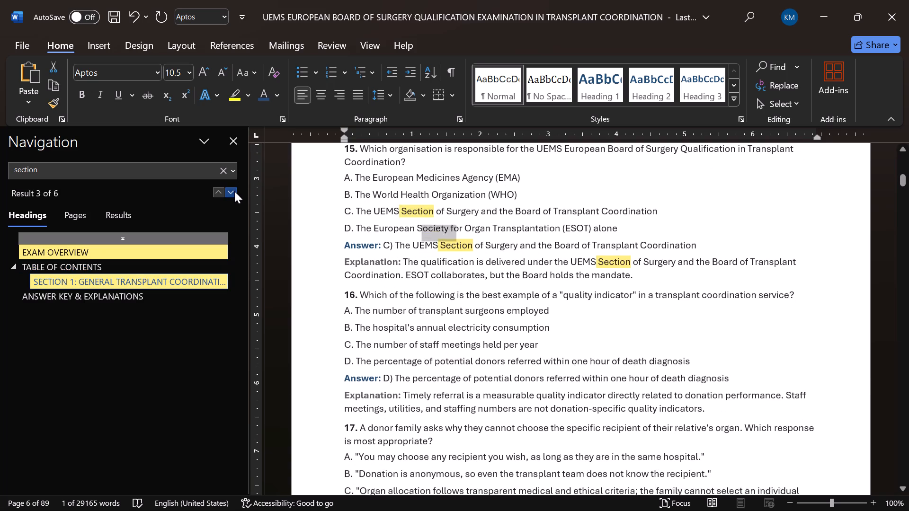
pyautogui.doubleClick(234, 191)
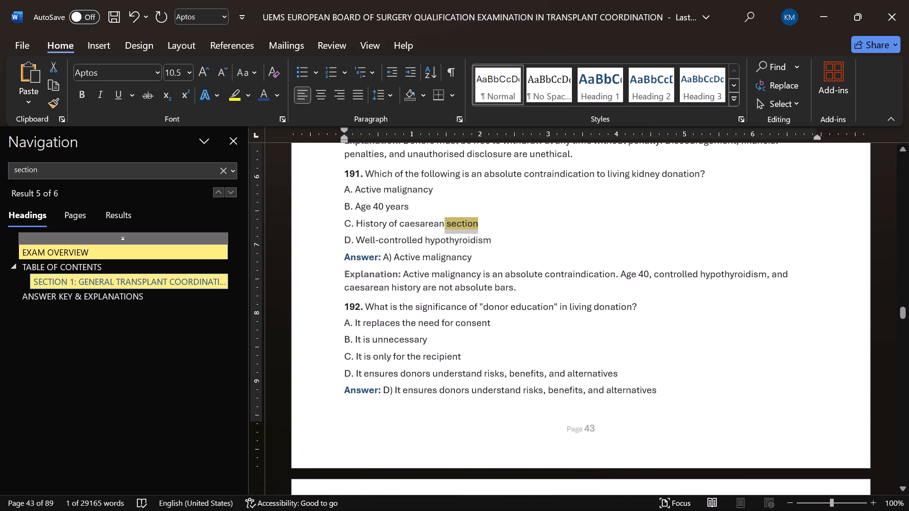
pyautogui.scroll(20, 461, 313)
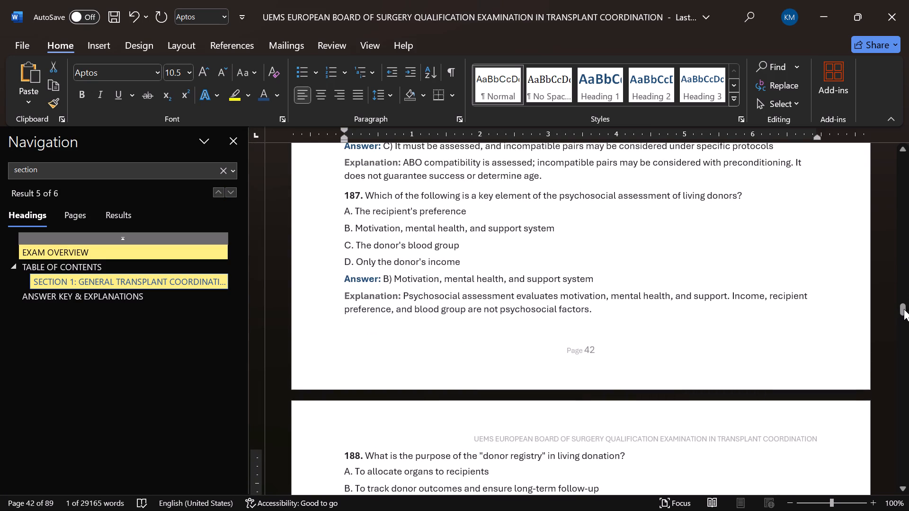
pyautogui.moveTo(904, 306); pyautogui.dragTo(887, 277)
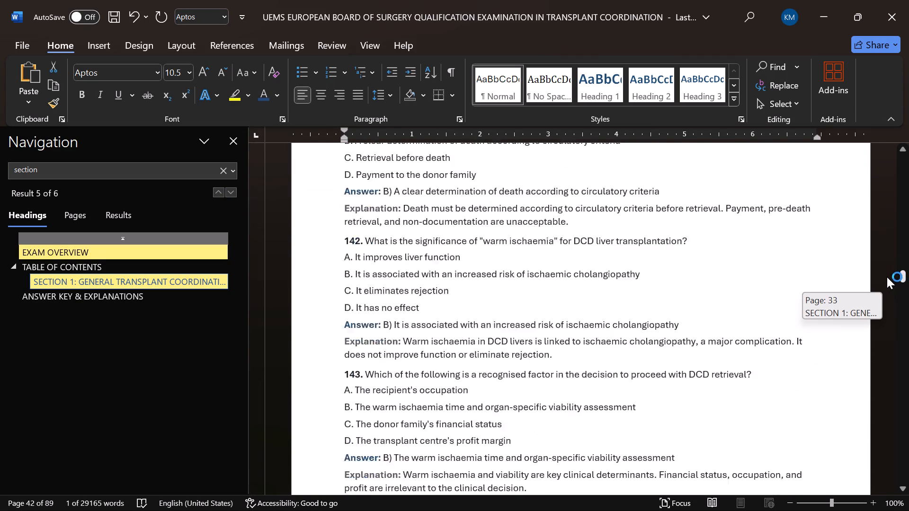
pyautogui.moveTo(887, 277); pyautogui.dragTo(877, 228)
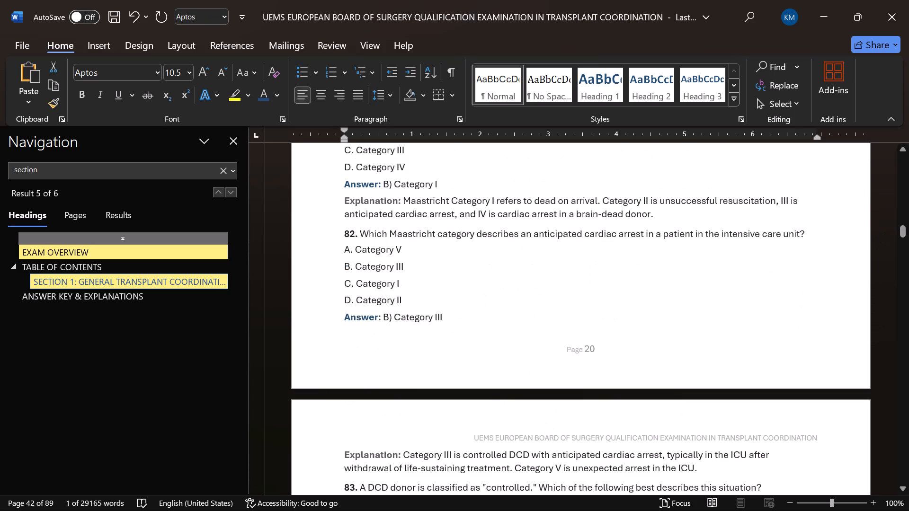
pyautogui.scroll(9, 386, 284)
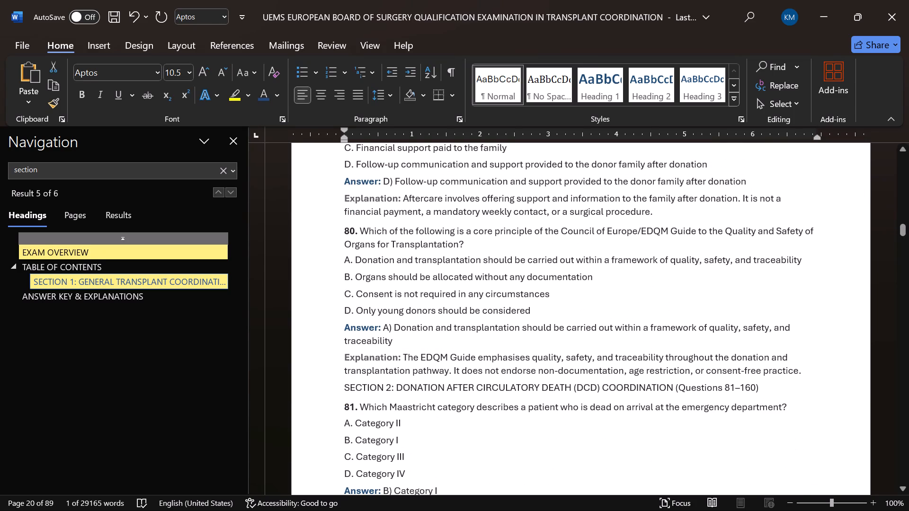
pyautogui.click(759, 385)
# Edit the document search term by removing the leading space before "section" to search for the section titles again.
pyautogui.click(43, 172)
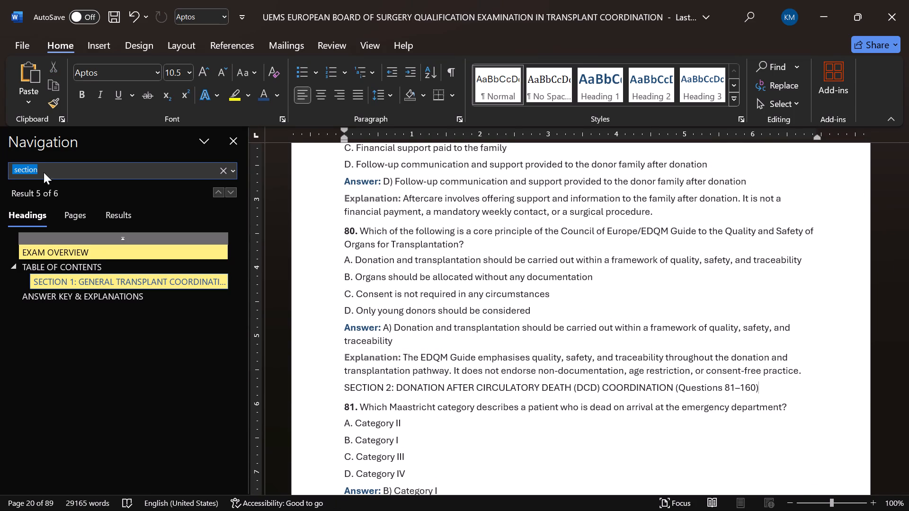
pyautogui.click(44, 172)
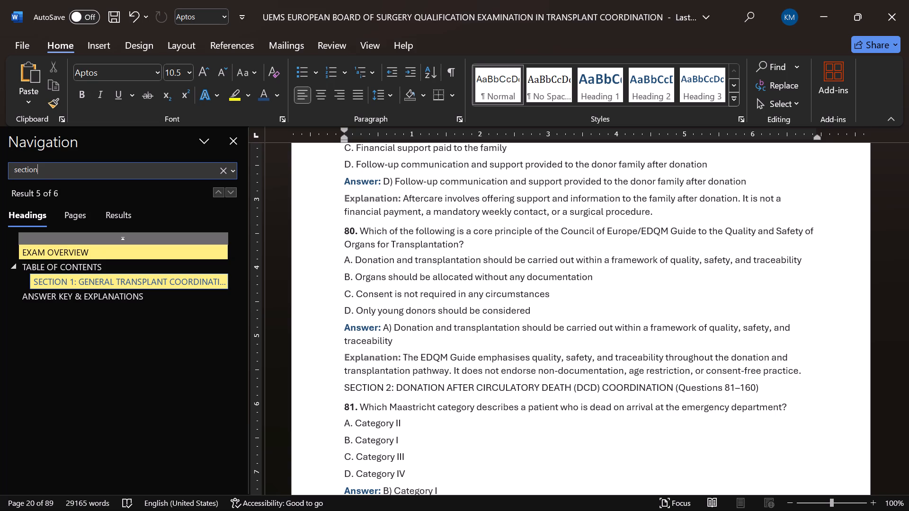
pyautogui.click(13, 167)
pyautogui.click(16, 169)
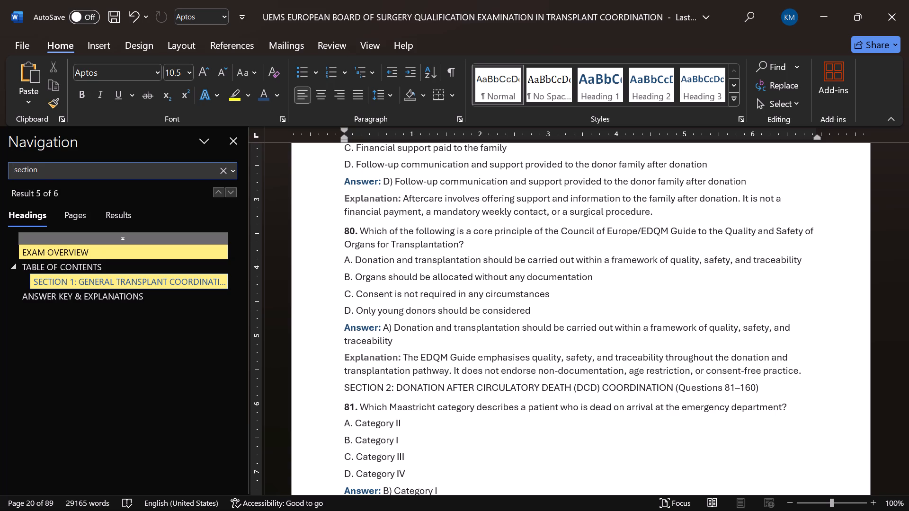
pyautogui.click(16, 169)
pyautogui.press('BackSpace')
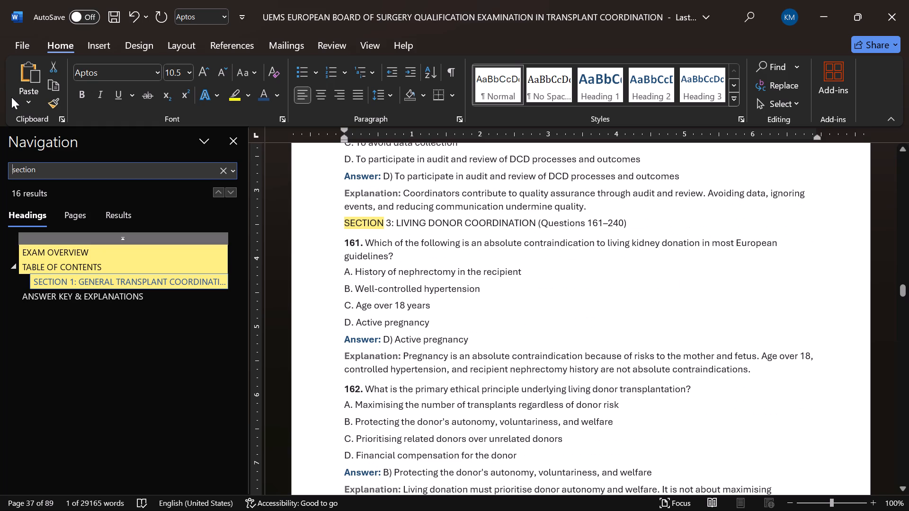
pyautogui.press('space')
pyautogui.write('n')
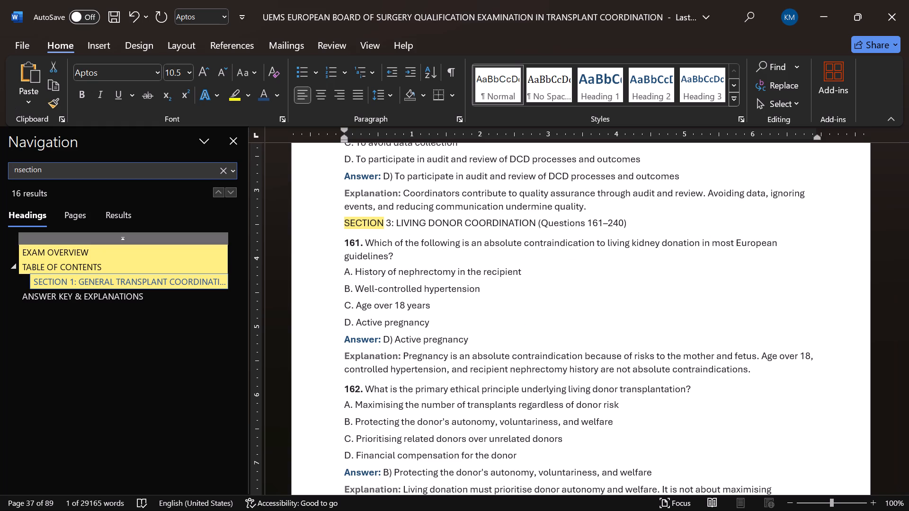
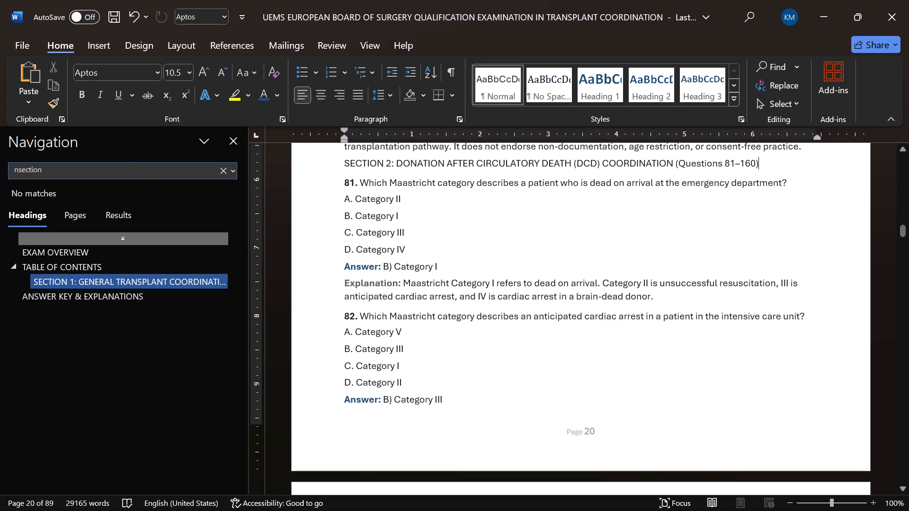
# Correct the document search term to "section" and step through its matches to look for the section titles.
pyautogui.click(111, 168)
pyautogui.click(19, 171)
pyautogui.press('BackSpace')
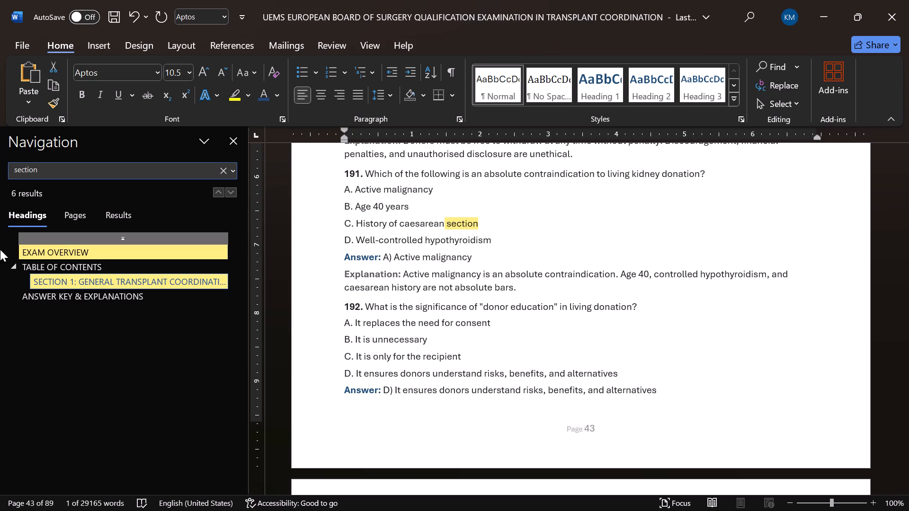
pyautogui.click(232, 191)
pyautogui.click(232, 192)
pyautogui.click(232, 192)
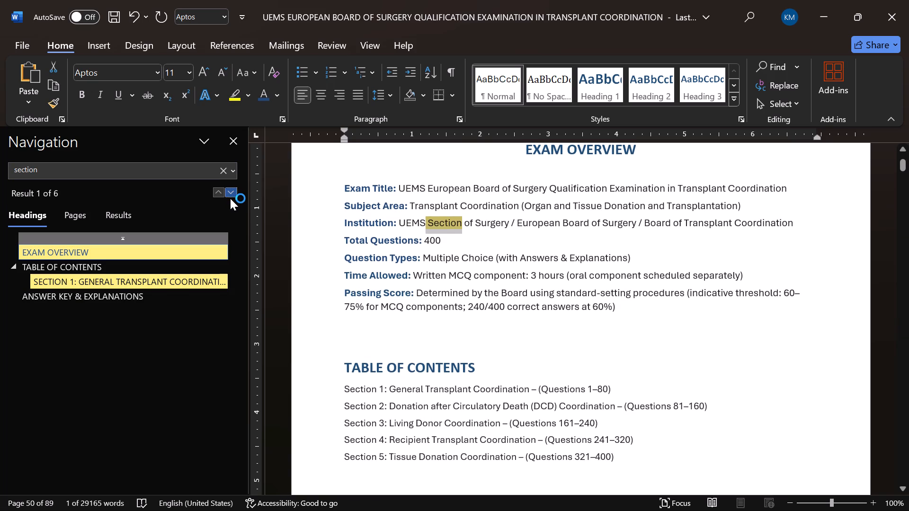
pyautogui.click(231, 193)
pyautogui.click(232, 194)
pyautogui.click(232, 194)
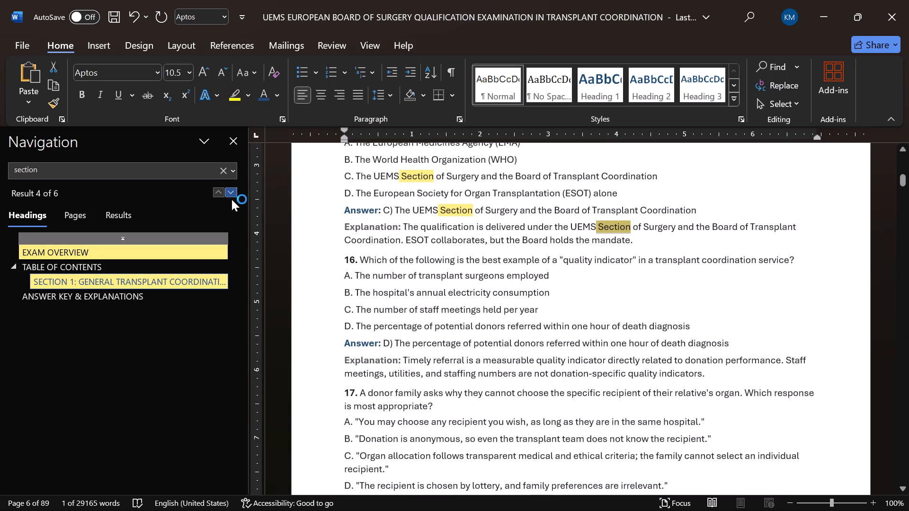
pyautogui.click(232, 194)
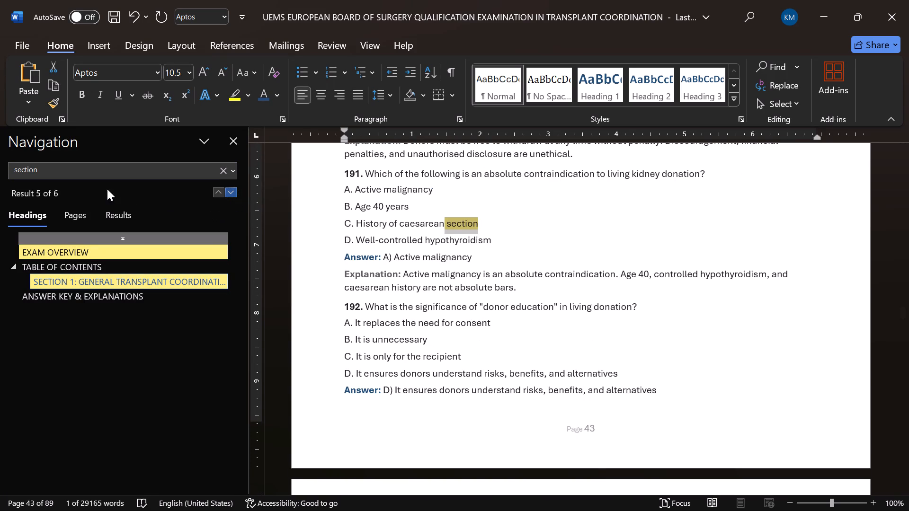
pyautogui.click(222, 194)
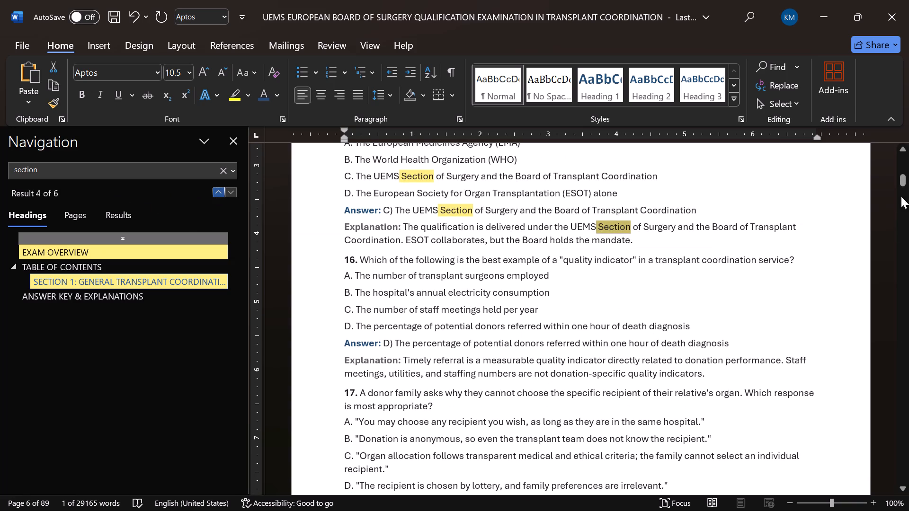
# Browse the questions around pages 14 to 22 to look for the section title among them.
pyautogui.moveTo(903, 178); pyautogui.dragTo(905, 238)
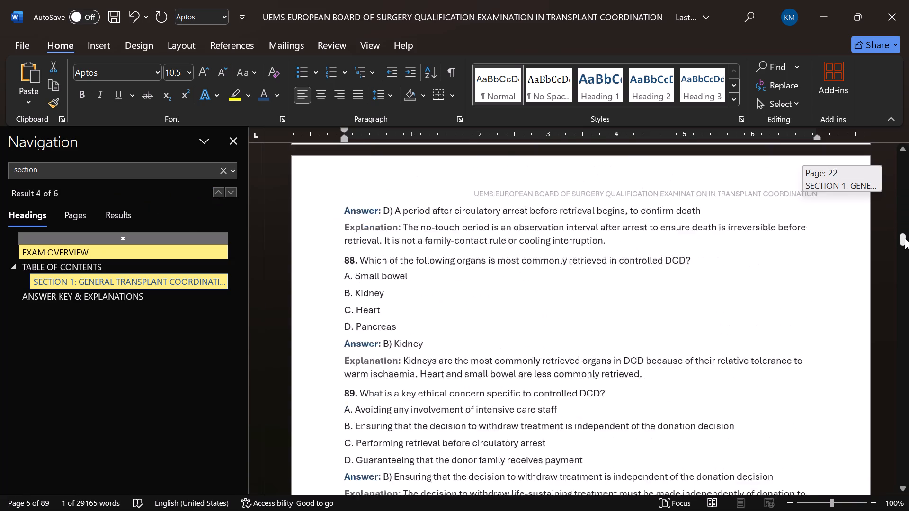
pyautogui.moveTo(905, 238); pyautogui.dragTo(901, 223)
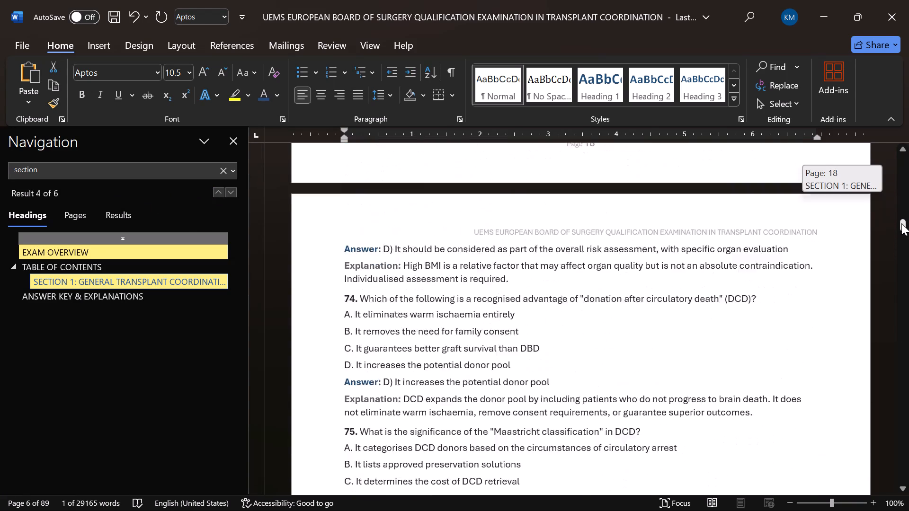
pyautogui.moveTo(901, 223); pyautogui.dragTo(897, 208)
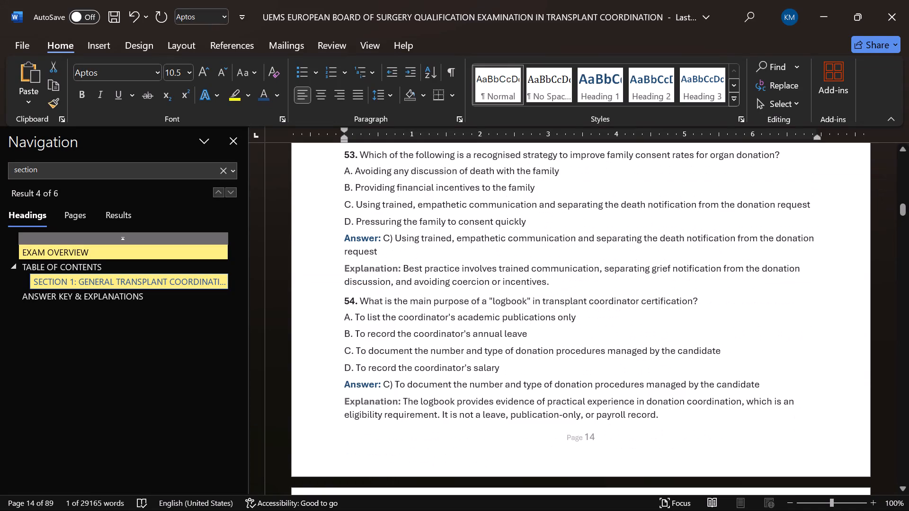
pyautogui.scroll(-16, 386, 236)
pyautogui.scroll(-8, 389, 233)
pyautogui.scroll(-8, 777, 315)
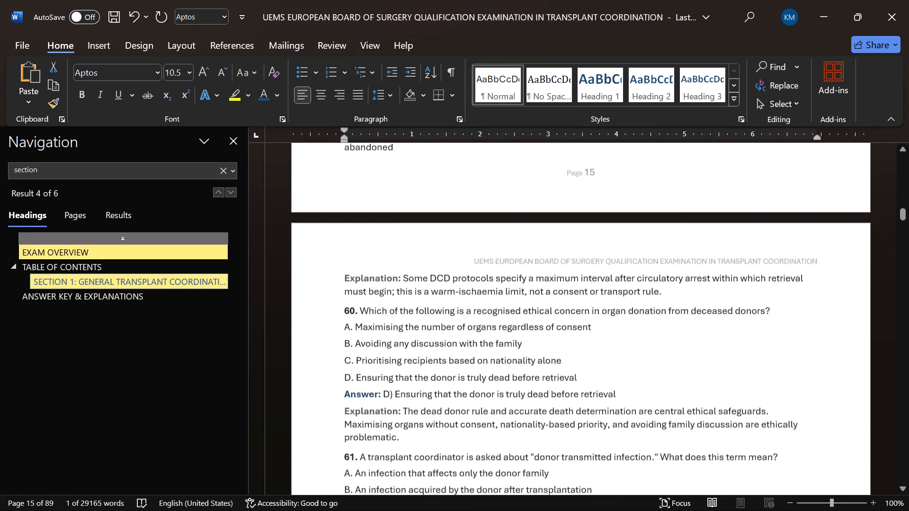
pyautogui.scroll(-13, 758, 291)
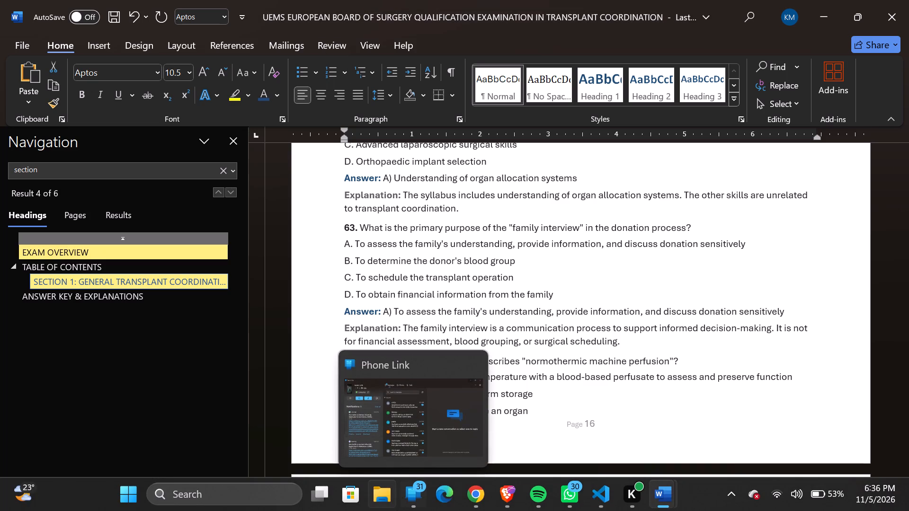
# Switch to the Brave browser and search YouTube for "klok".
pyautogui.click(395, 510)
pyautogui.rightClick(395, 510)
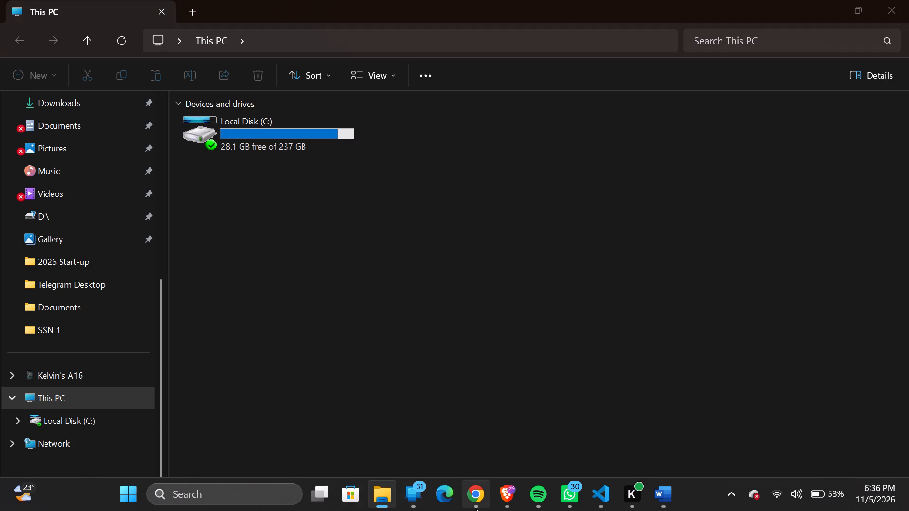
pyautogui.click(499, 491)
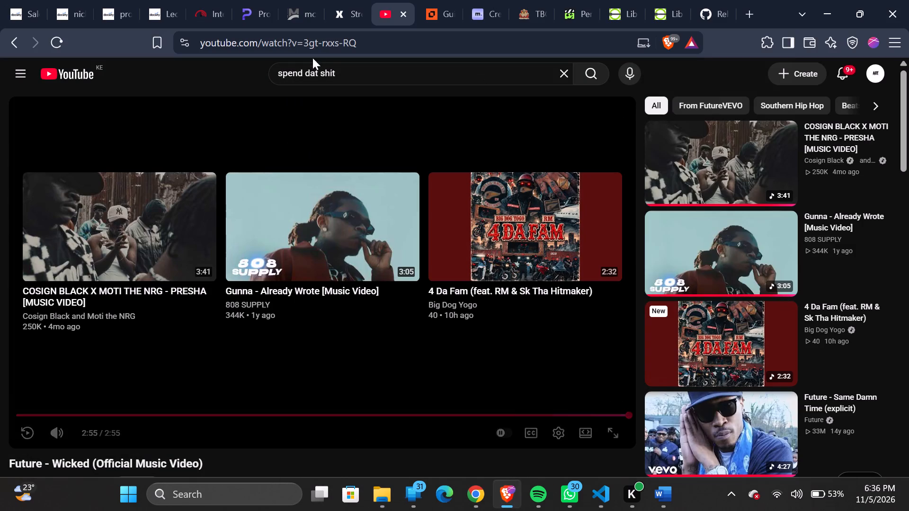
pyautogui.click(560, 70)
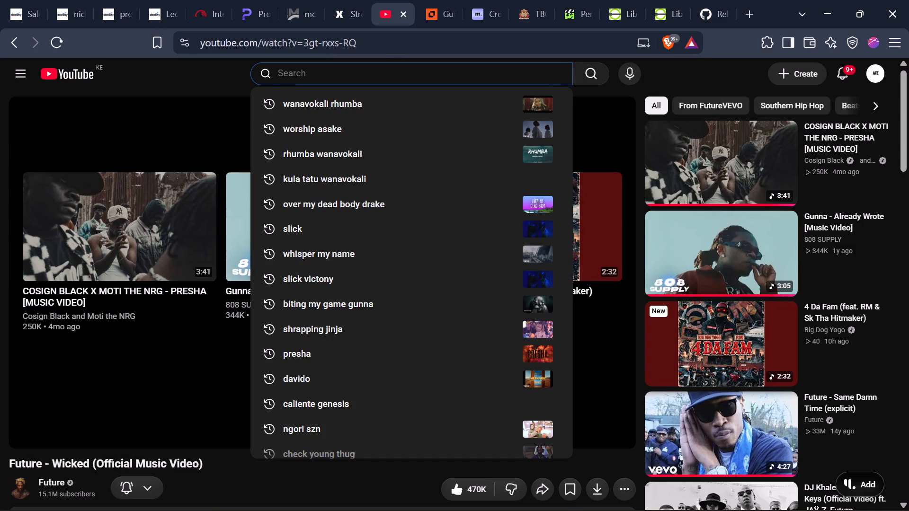
pyautogui.write('kloq')
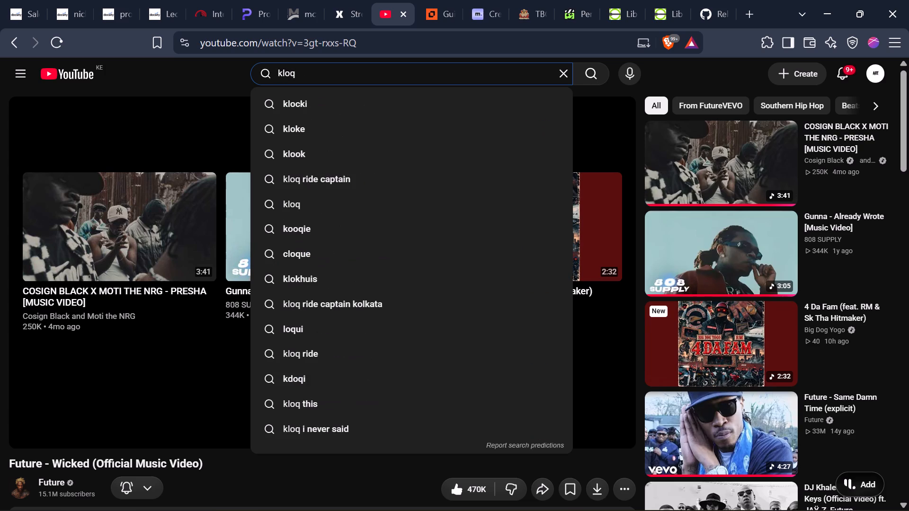
pyautogui.press('BackSpace')
pyautogui.press('k')
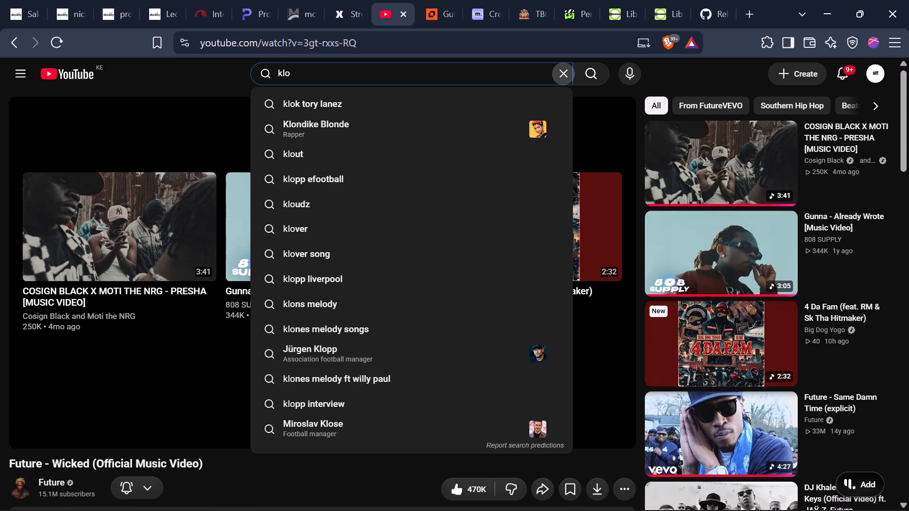
pyautogui.press('Return')
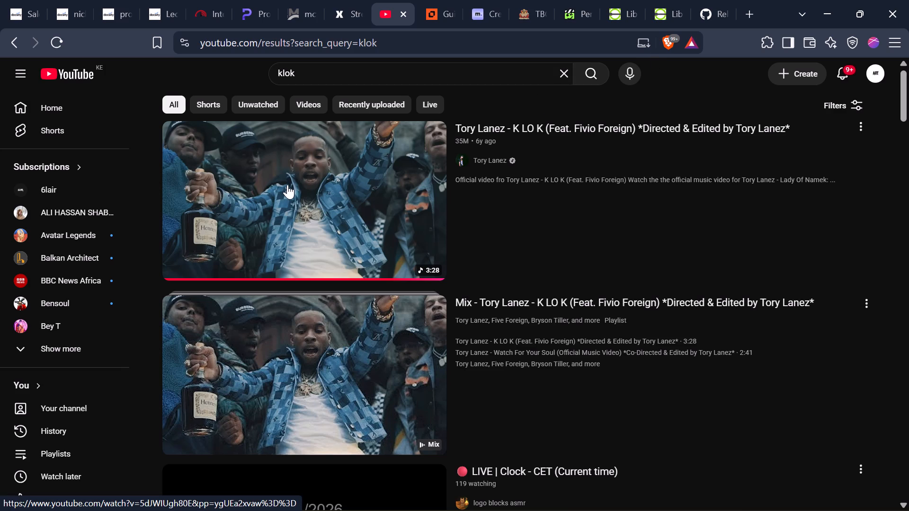
# Play the Tory Lanez "K LO K (Feat. Fivio Foreign)" video and pause it.
pyautogui.click(279, 206)
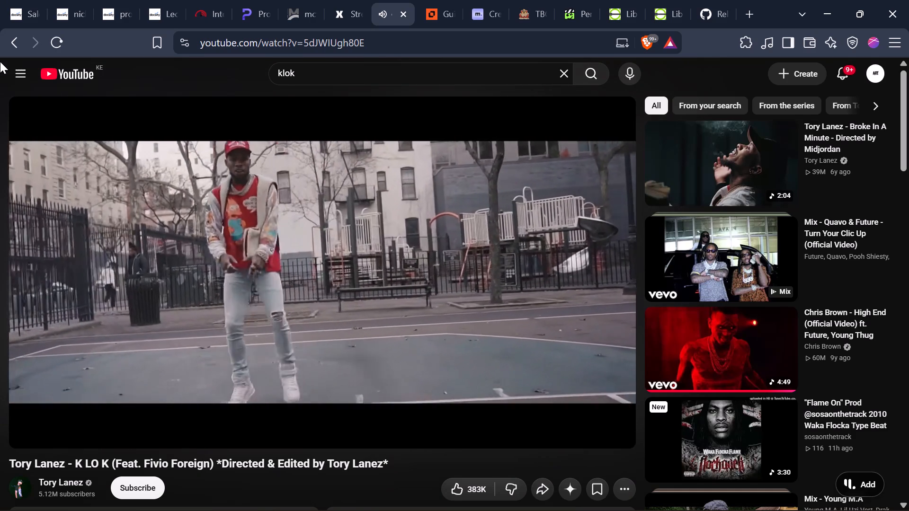
pyautogui.click(0, 62)
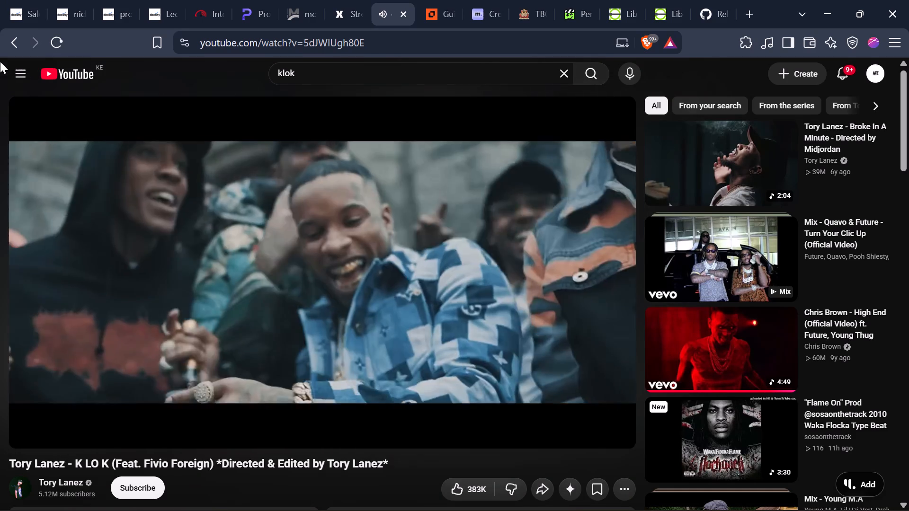
pyautogui.press('space')
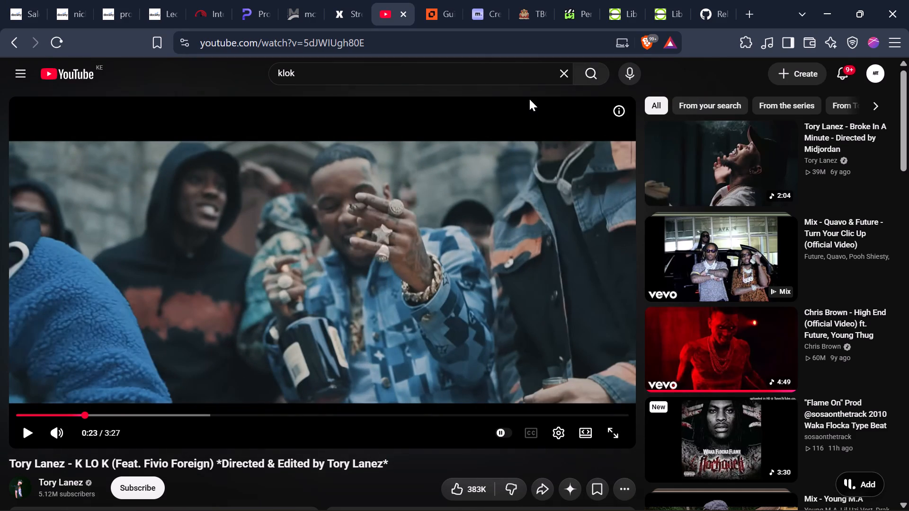
# Open Flipp Dinero's "How I Move (Official Video) ft. Lil Baby" from the suggested videos.
pyautogui.scroll(-2, 737, 291)
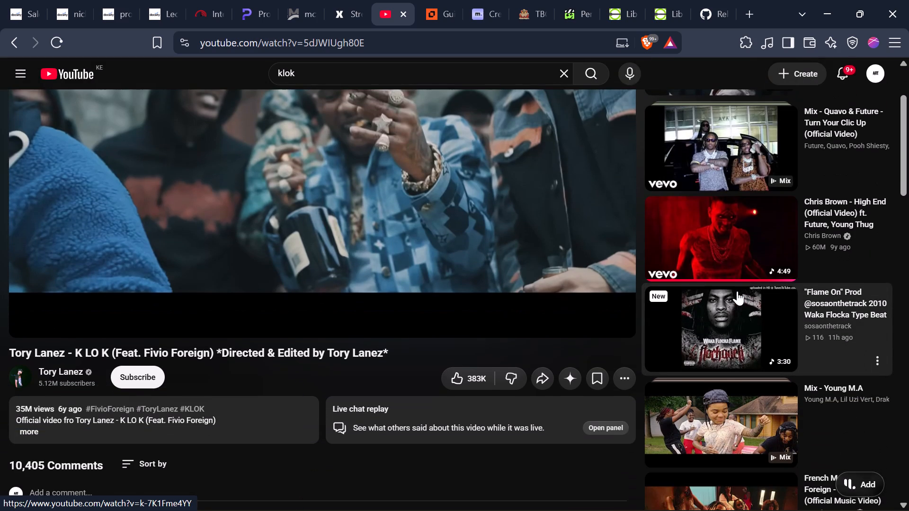
pyautogui.scroll(-4, 737, 291)
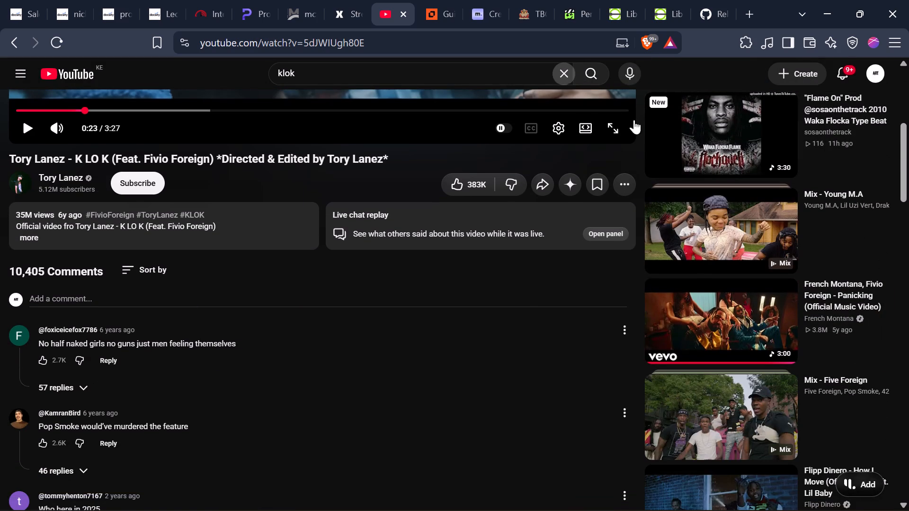
pyautogui.scroll(-3, 808, 443)
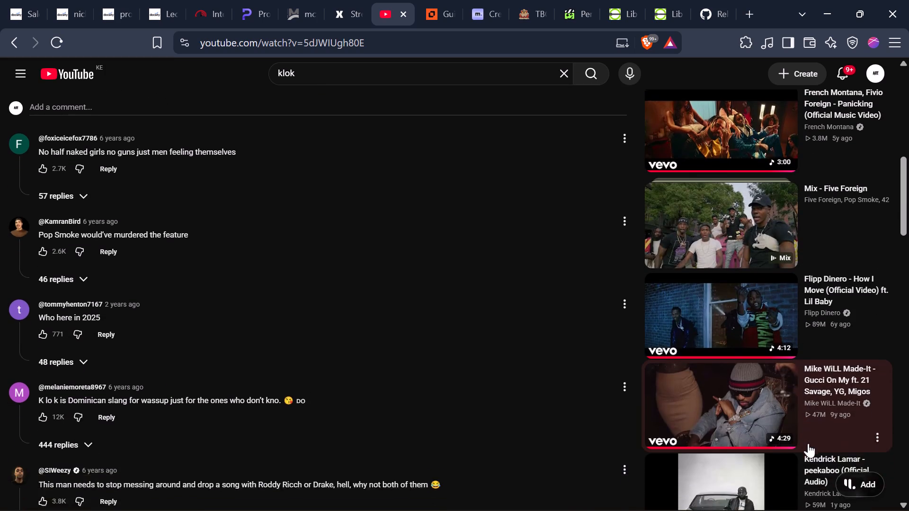
pyautogui.scroll(-1, 808, 443)
pyautogui.click(722, 271)
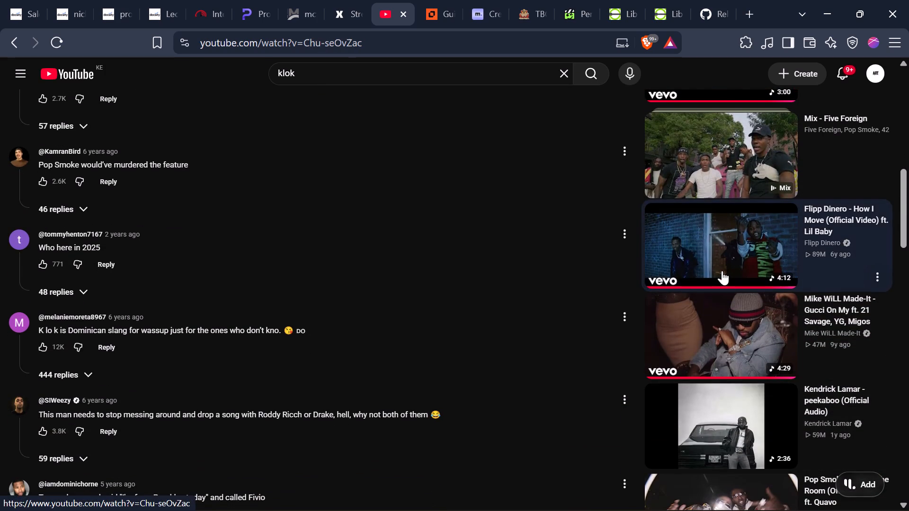
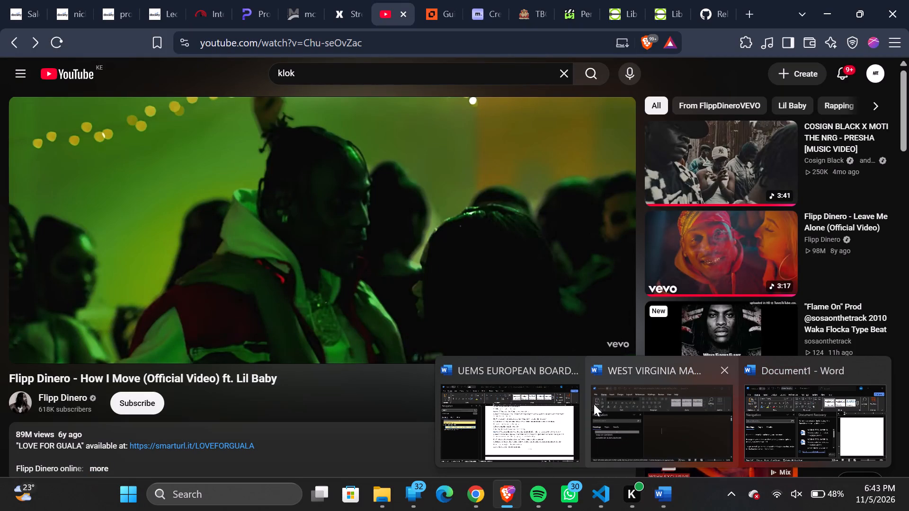
# Switch to the UEMS exam document in Word and correct the document search term to "section" without the leading space.
pyautogui.click(551, 430)
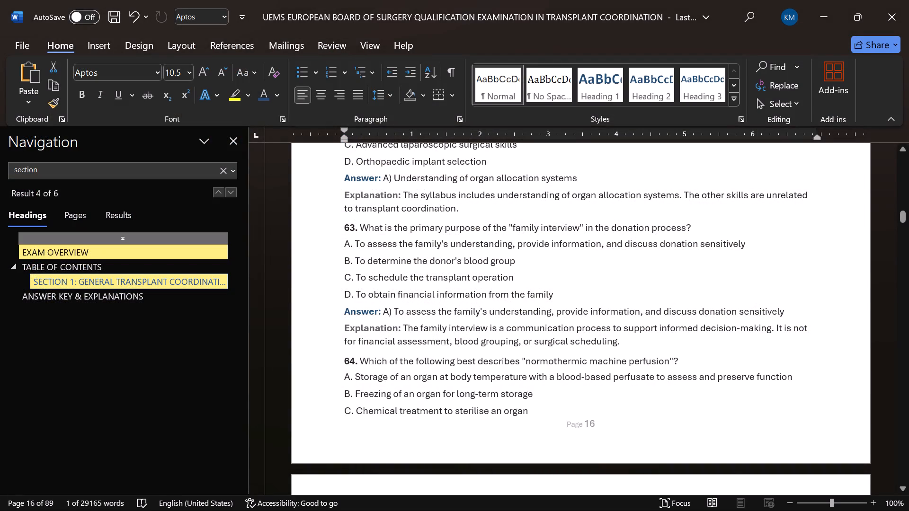
pyautogui.click(14, 172)
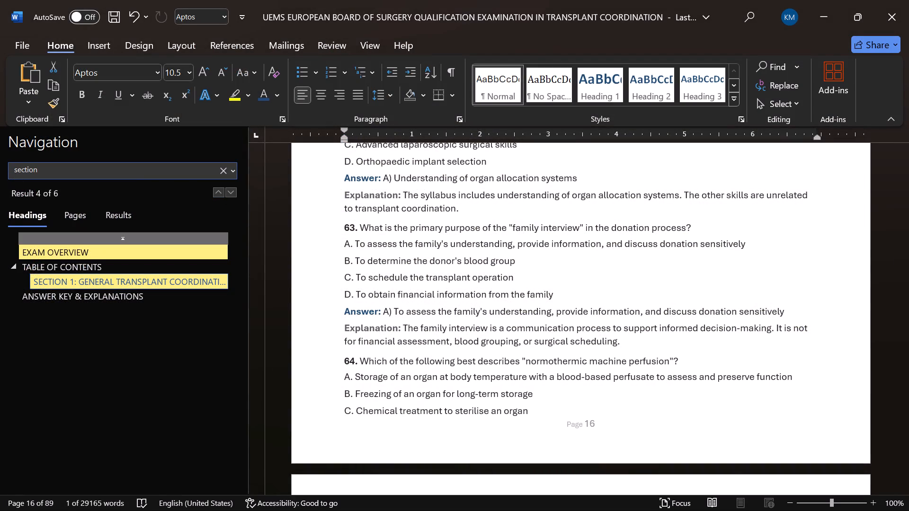
pyautogui.click(14, 172)
pyautogui.press('BackSpace')
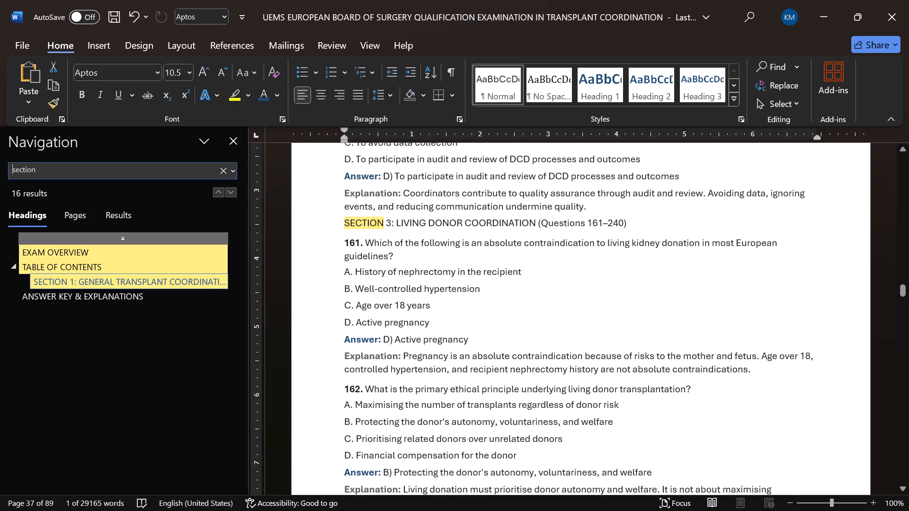
# Insert a blank line above and below the "SECTION 3: LIVING DONOR COORDINATION (Questions 161–240)" title.
pyautogui.click(588, 206)
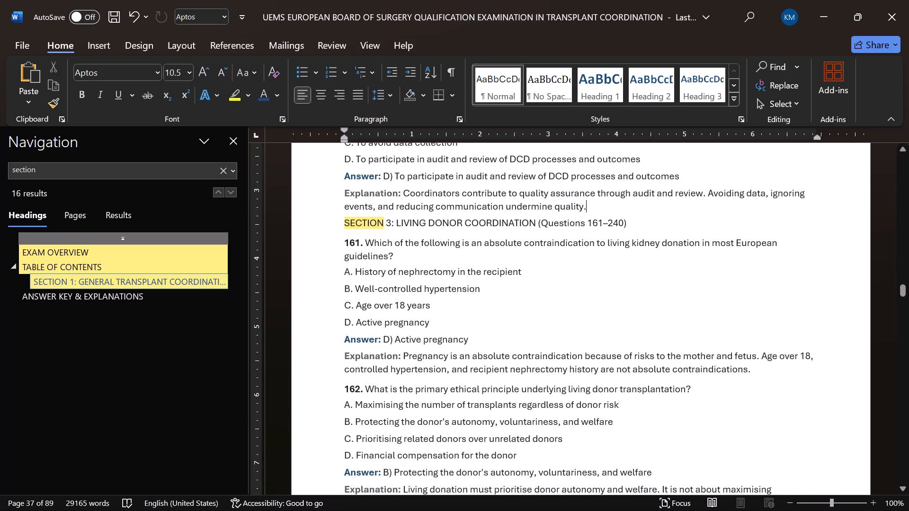
pyautogui.press('Return')
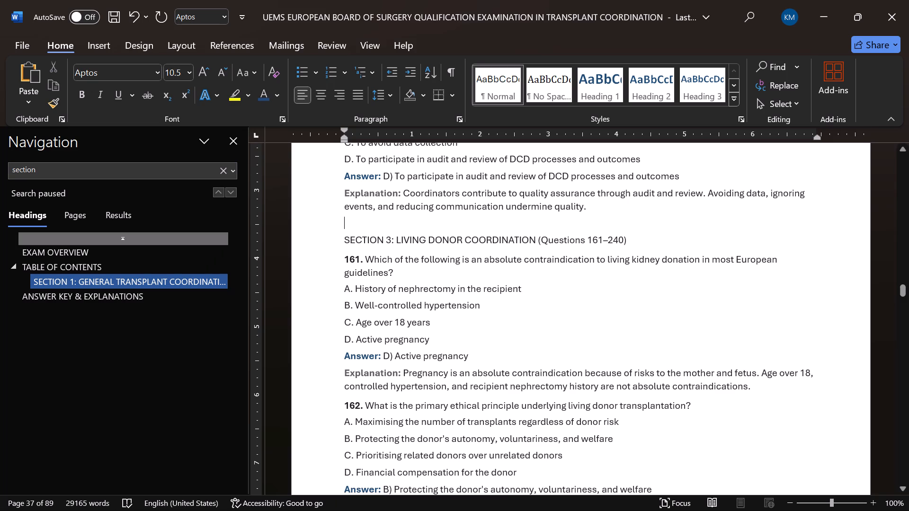
pyautogui.click(632, 246)
pyautogui.press('Return')
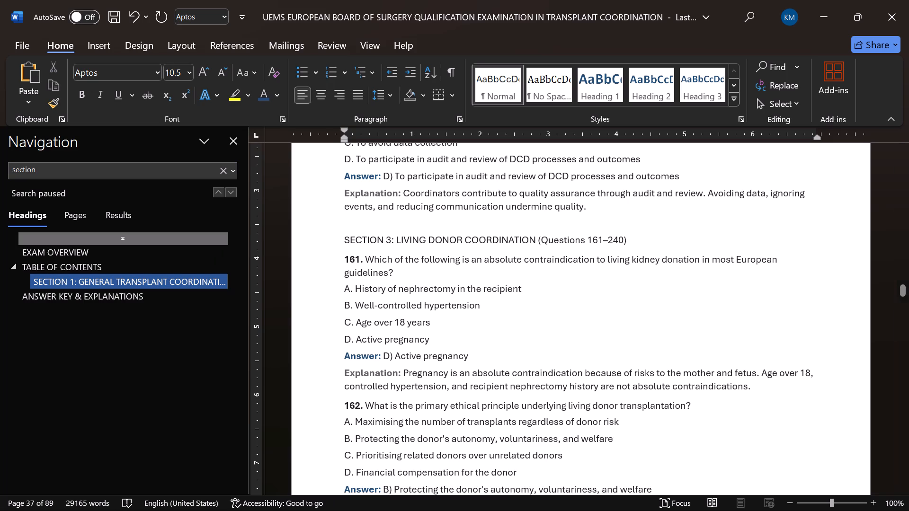
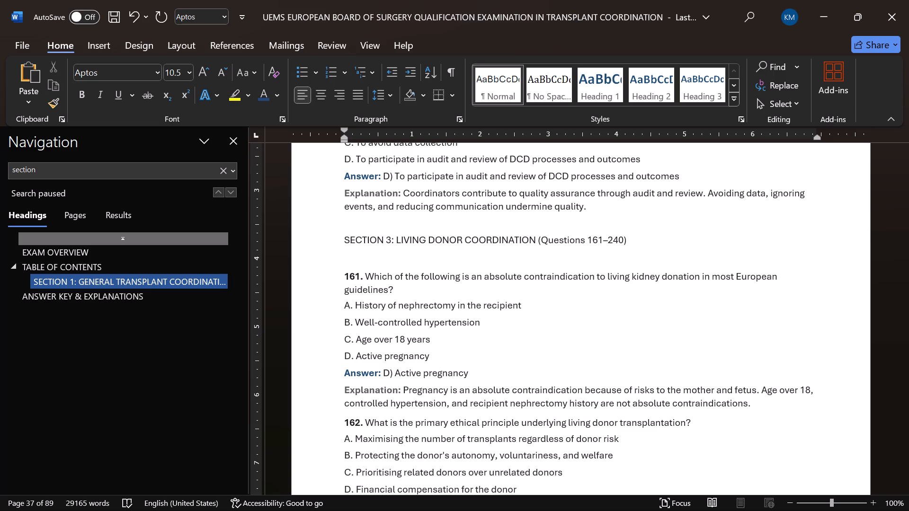
# Apply the Heading 2 style to the "SECTION 3: LIVING DONOR COORDINATION (Questions 161–240)" title and centre it.
pyautogui.click(618, 182)
pyautogui.scroll(-2, 461, 292)
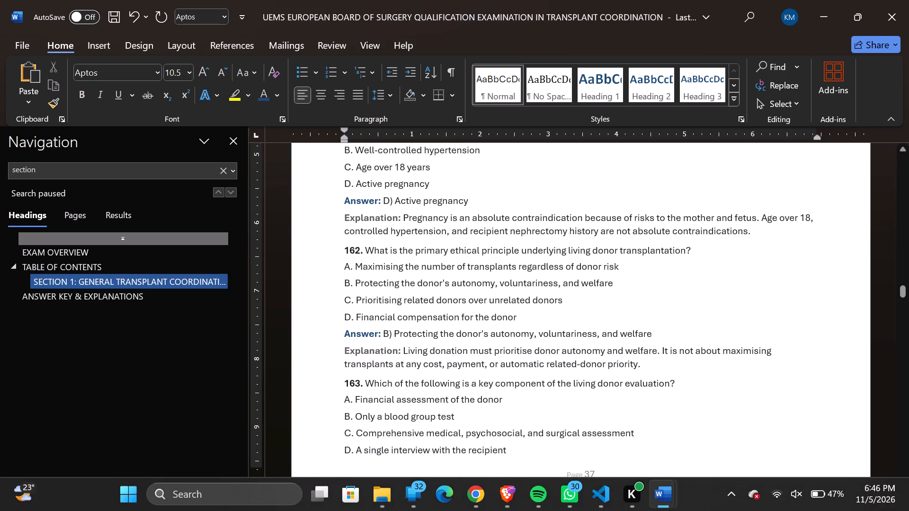
pyautogui.scroll(7, 508, 320)
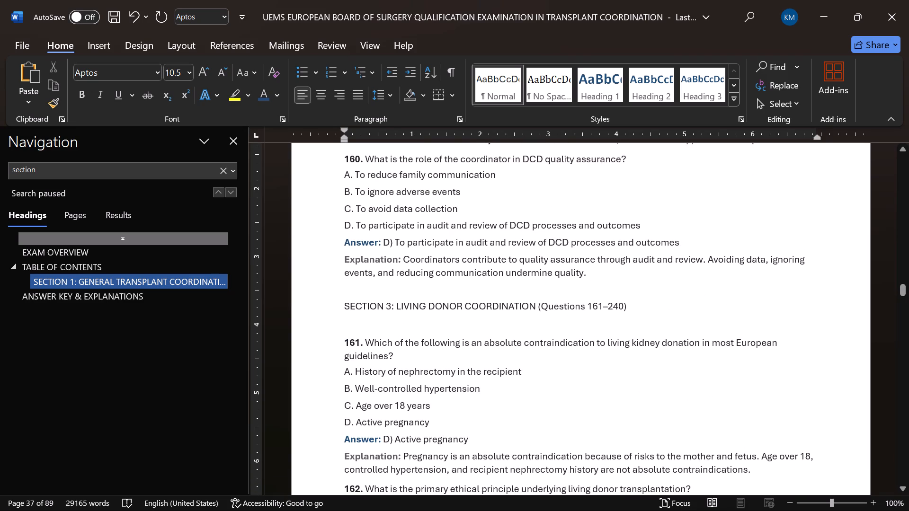
pyautogui.click(305, 319)
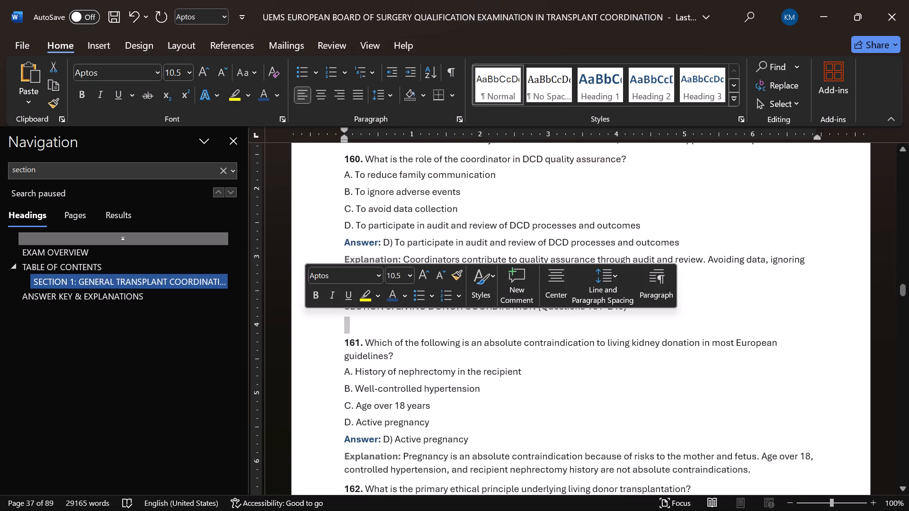
pyautogui.click(298, 304)
pyautogui.click(655, 76)
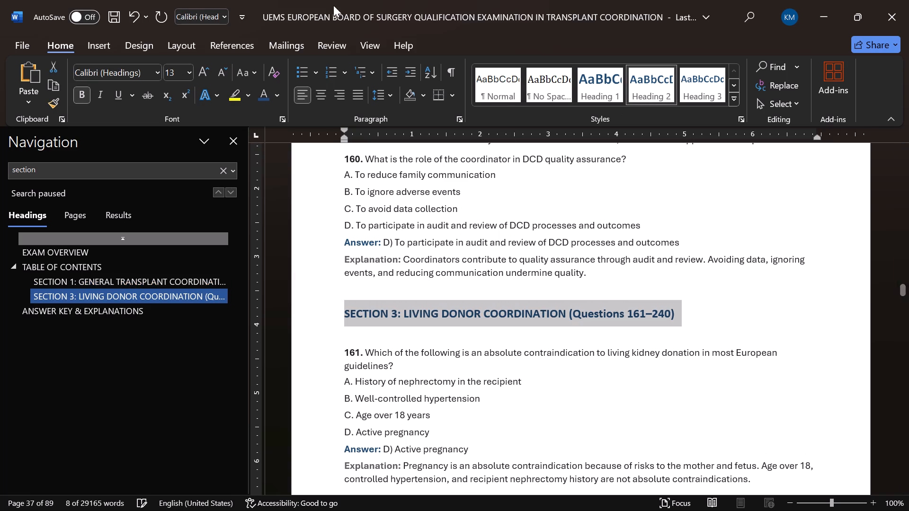
pyautogui.click(317, 101)
# Find the "SECTION 4: RECIPIENT TRANSPLANT COORDINATION" title through the search results and insert line breaks above it to move it onto the next page.
pyautogui.click(243, 269)
pyautogui.doubleClick(232, 192)
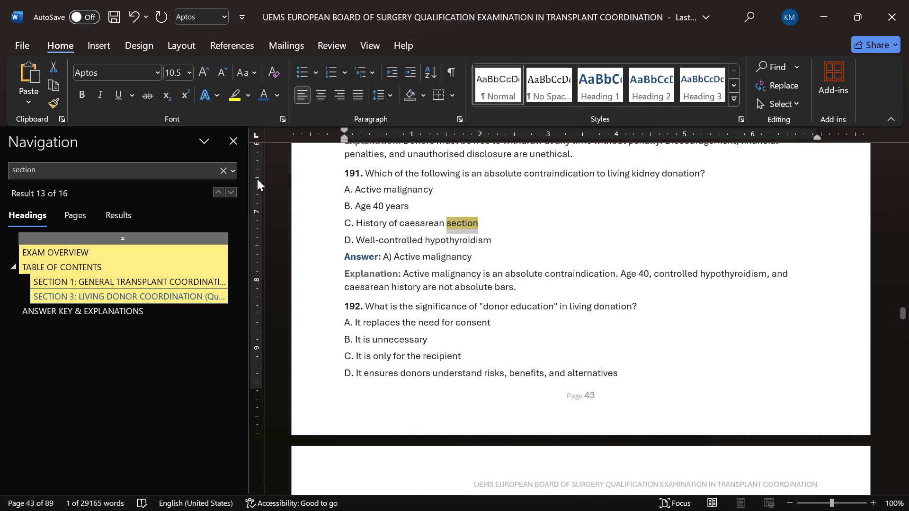
pyautogui.click(235, 194)
pyautogui.click(235, 192)
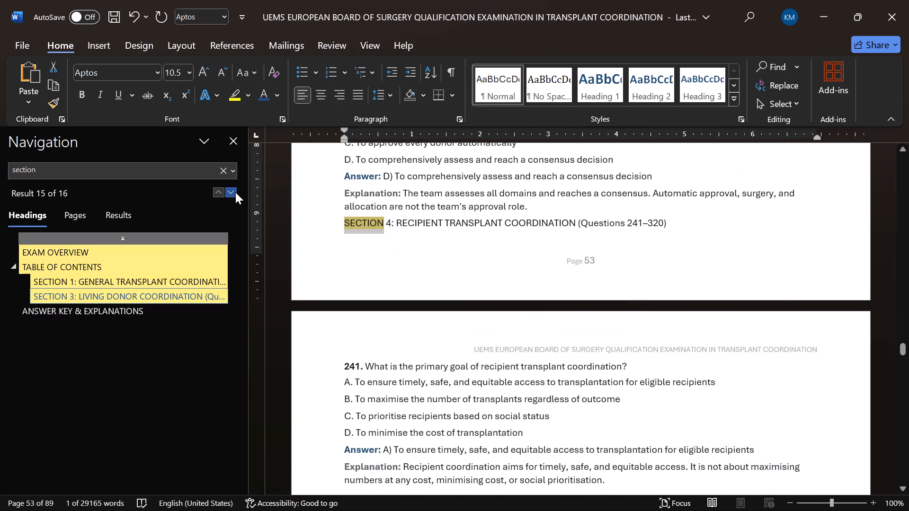
pyautogui.click(591, 210)
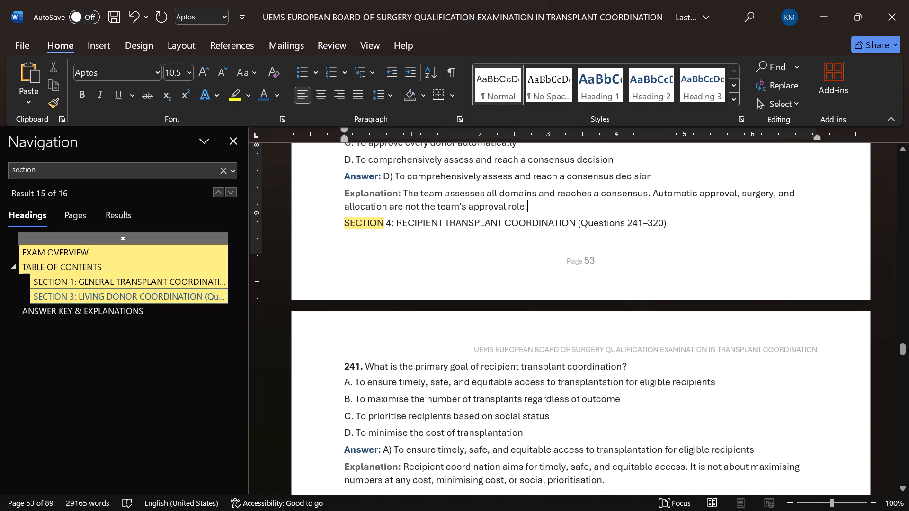
pyautogui.press('Return')
pyautogui.press('Return')
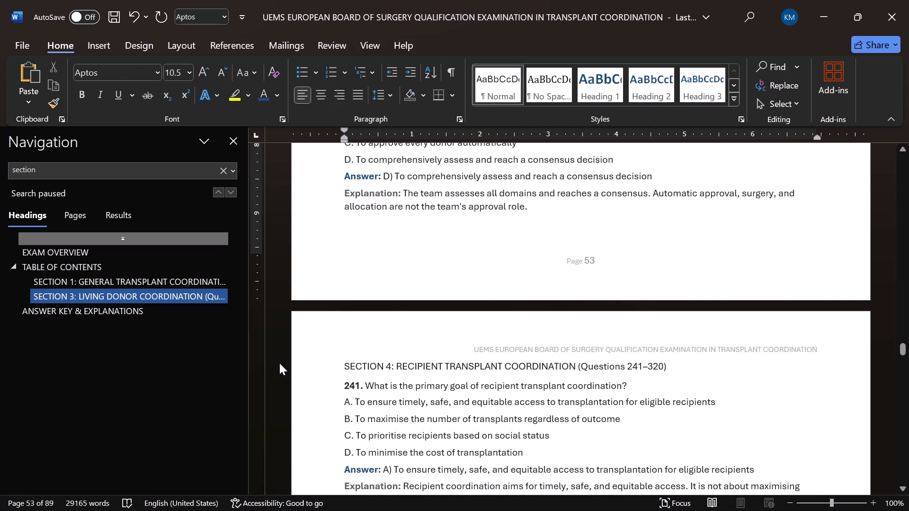
# Apply the Heading 2 style to the "SECTION 4: RECIPIENT TRANSPLANT COORDINATION (Questions 241–320)" title.
pyautogui.click(289, 370)
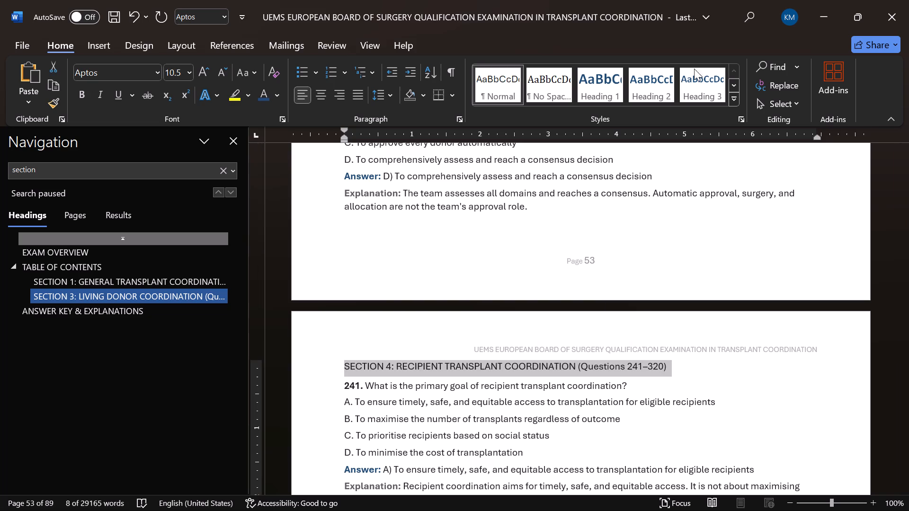
pyautogui.click(645, 89)
pyautogui.click(323, 102)
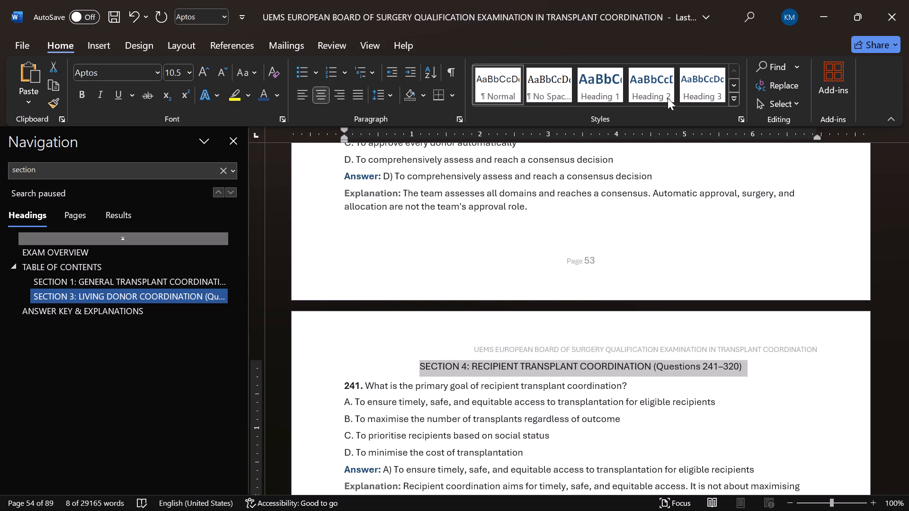
pyautogui.click(655, 99)
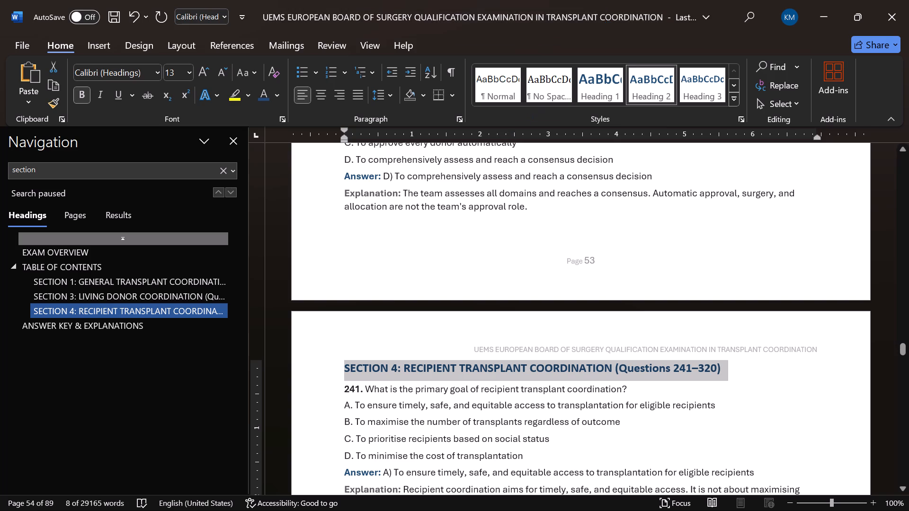
# Insert a blank line between the SECTION 4 title and question 241.
pyautogui.click(348, 393)
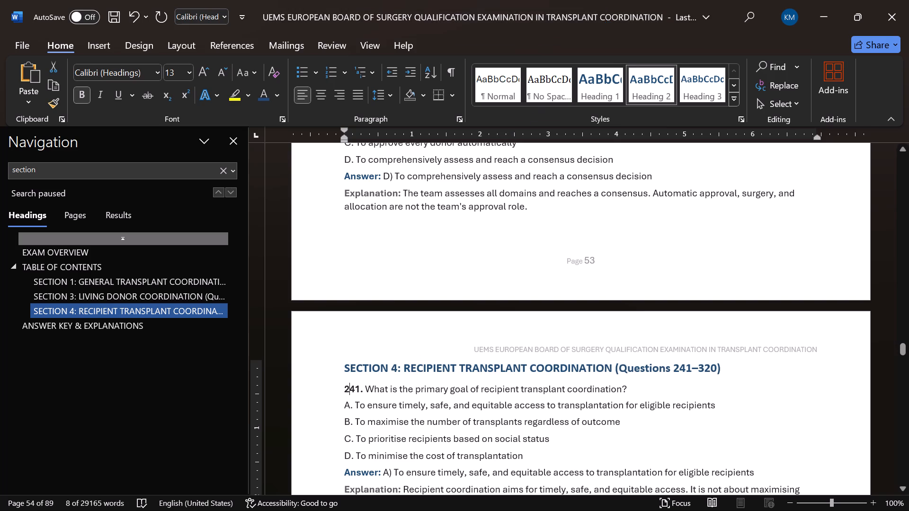
pyautogui.click(345, 390)
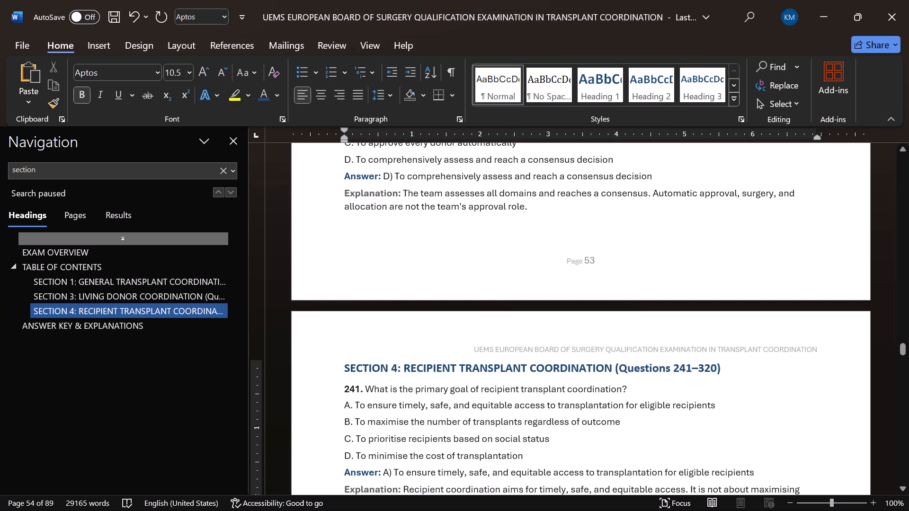
pyautogui.press('Return')
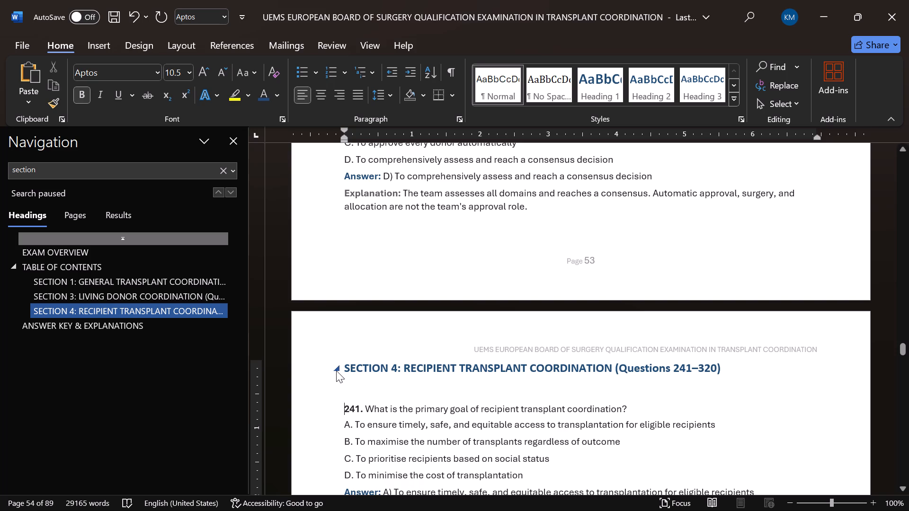
# Centre the SECTION 4 title, keeping the content beneath it expanded.
pyautogui.click(336, 370)
pyautogui.click(319, 371)
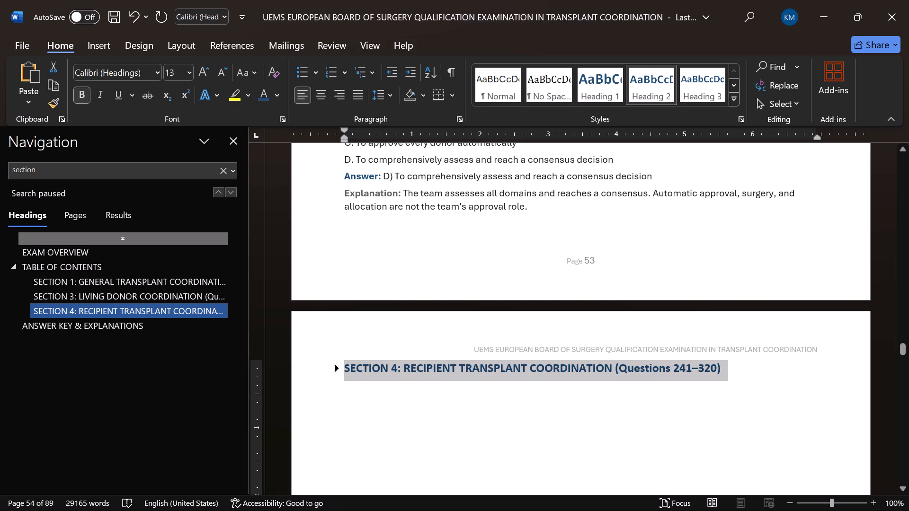
pyautogui.click(321, 96)
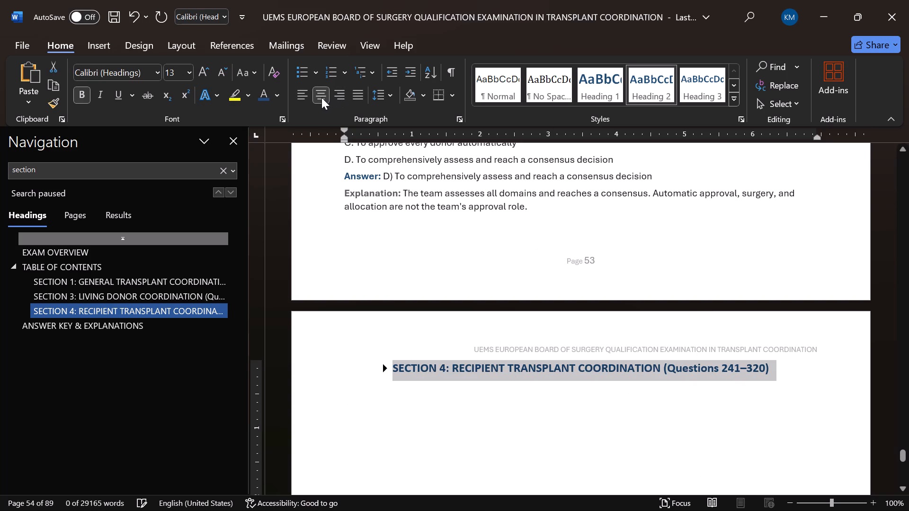
pyautogui.click(478, 363)
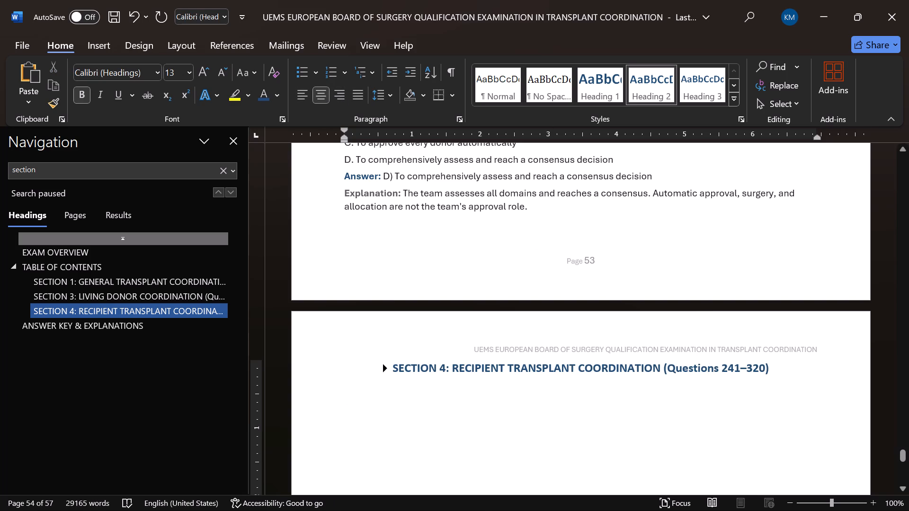
pyautogui.click(387, 367)
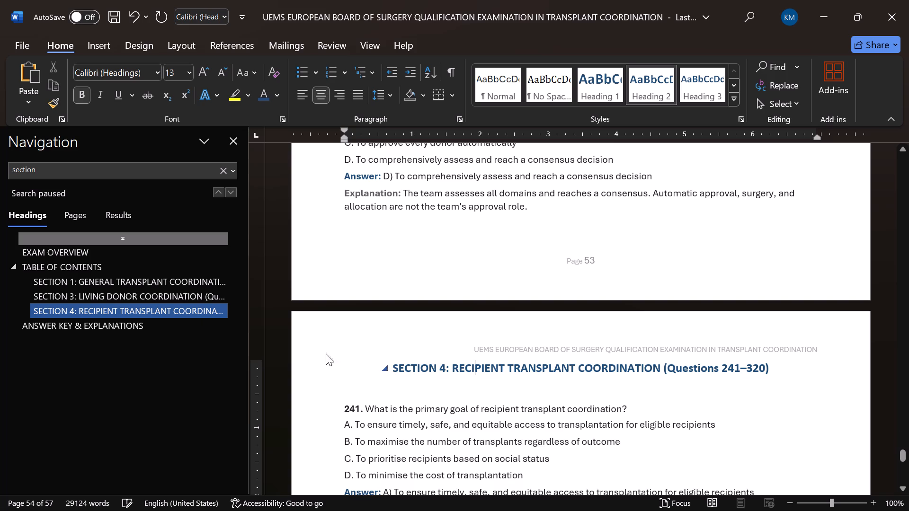
# Find the "SECTION 5: TISSUE DONATION COORDINATION (Questions 321–400)" title and insert one blank line above and one below it.
pyautogui.click(234, 190)
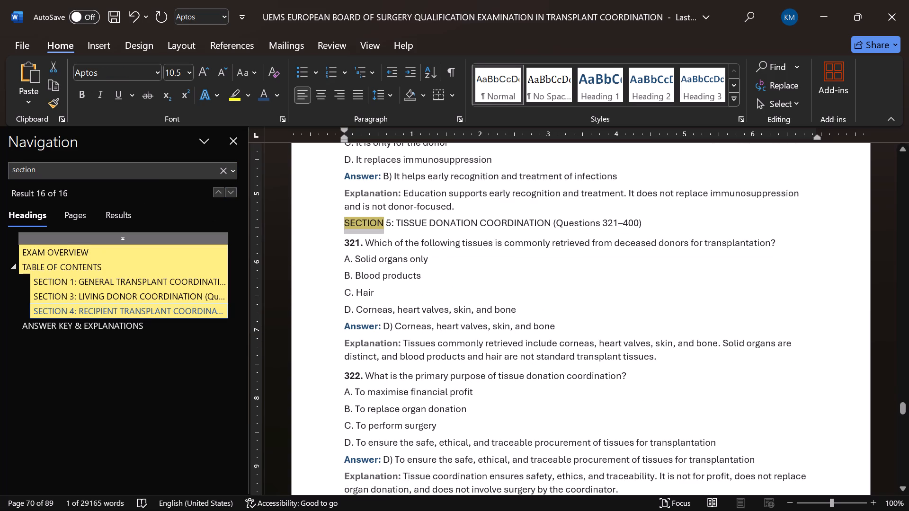
pyautogui.click(565, 197)
pyautogui.click(561, 205)
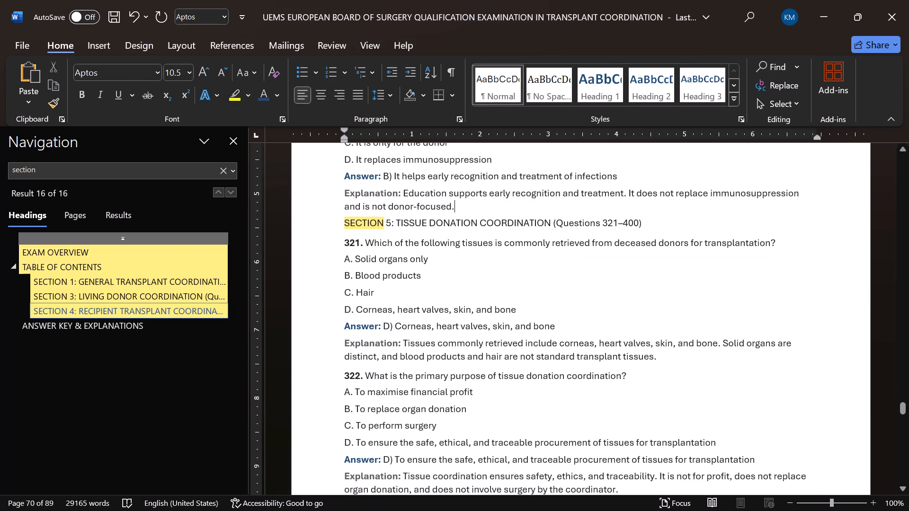
pyautogui.press('Return')
pyautogui.click(655, 246)
pyautogui.press('Return')
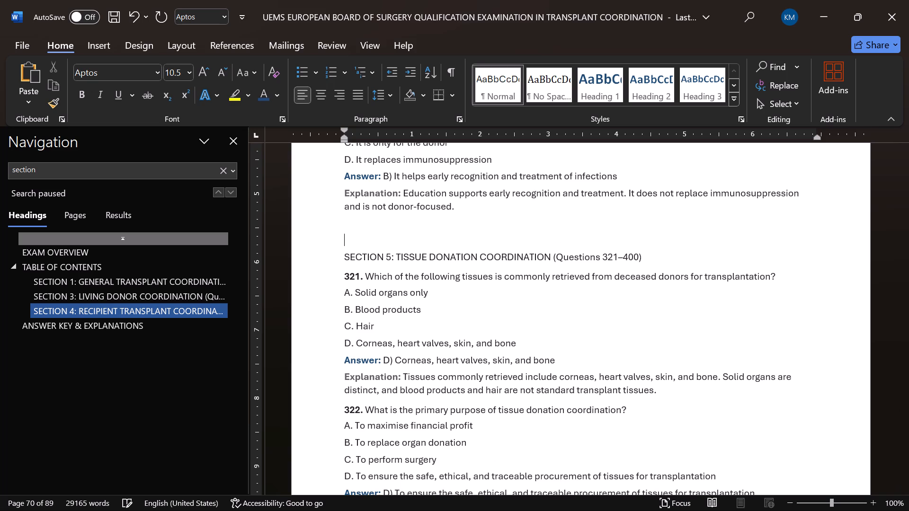
pyautogui.press('BackSpace')
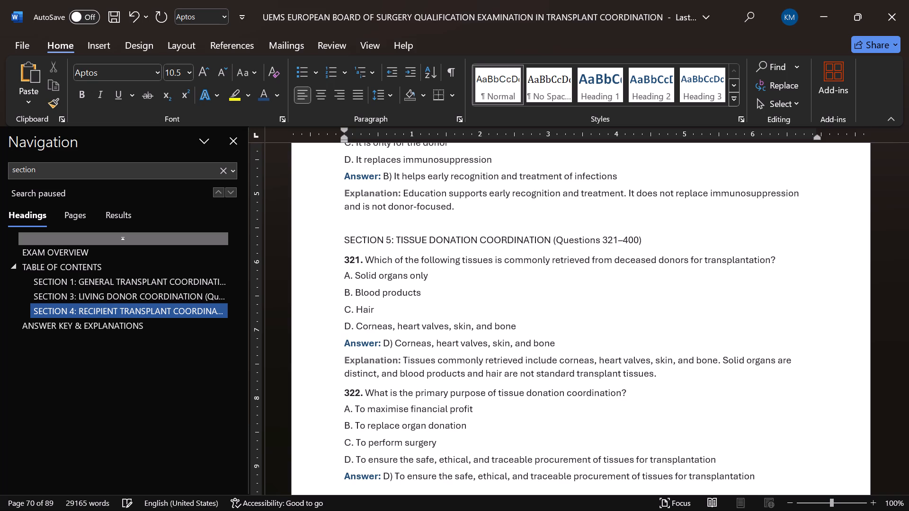
pyautogui.click(661, 231)
pyautogui.click(663, 234)
pyautogui.press('Return')
# Insert blank lines above the SECTION 5 title until it moves to the top of the page after page 70.
pyautogui.scroll(-7, 664, 239)
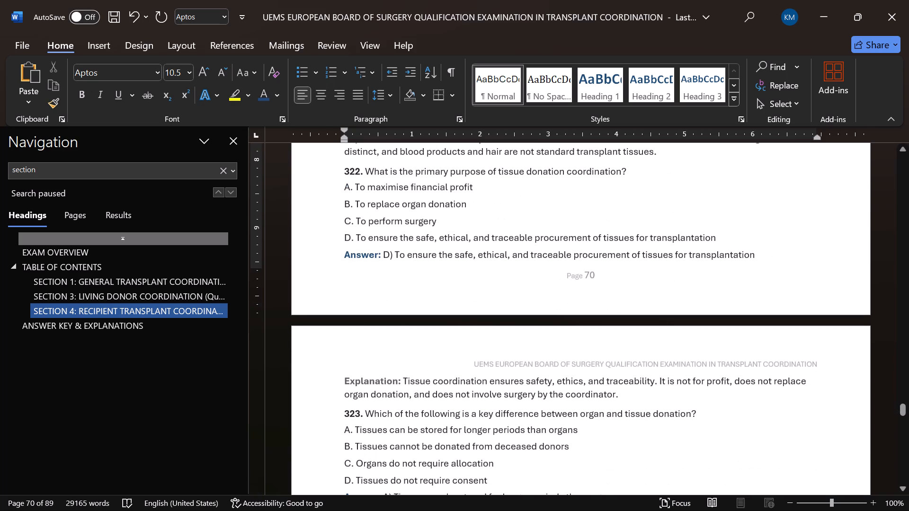
pyautogui.scroll(8, 664, 238)
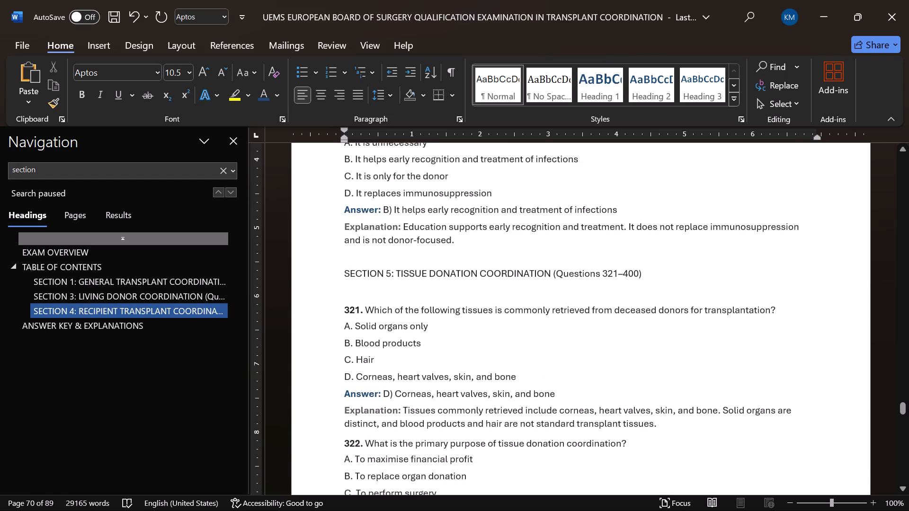
pyautogui.click(431, 255)
pyautogui.press('Return')
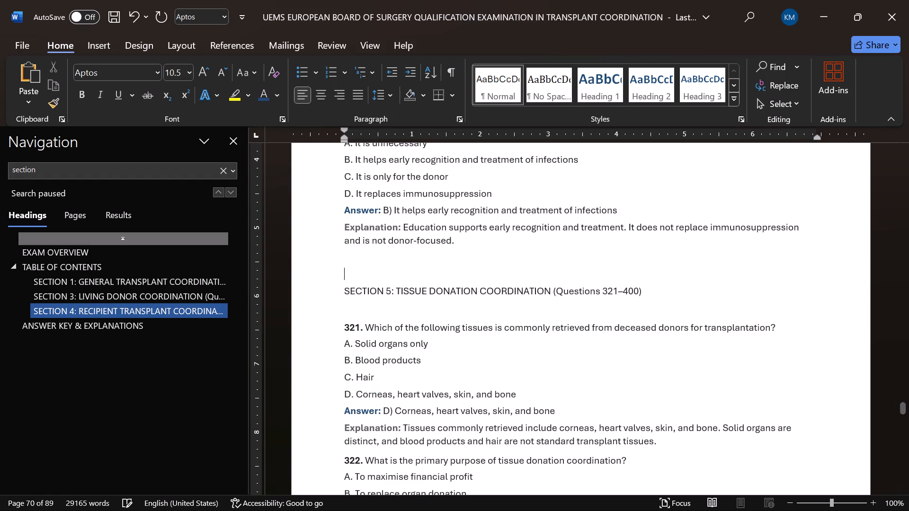
pyautogui.press('Return')
pyautogui.press('Return')
pyautogui.press('Return')
pyautogui.press('Return')
pyautogui.press('Return')
pyautogui.press('Return')
pyautogui.press('Return')
pyautogui.press('Return')
pyautogui.press('Return')
pyautogui.press('Return')
pyautogui.press('Return')
pyautogui.press('Return')
pyautogui.press('Return')
pyautogui.scroll(-7, 431, 255)
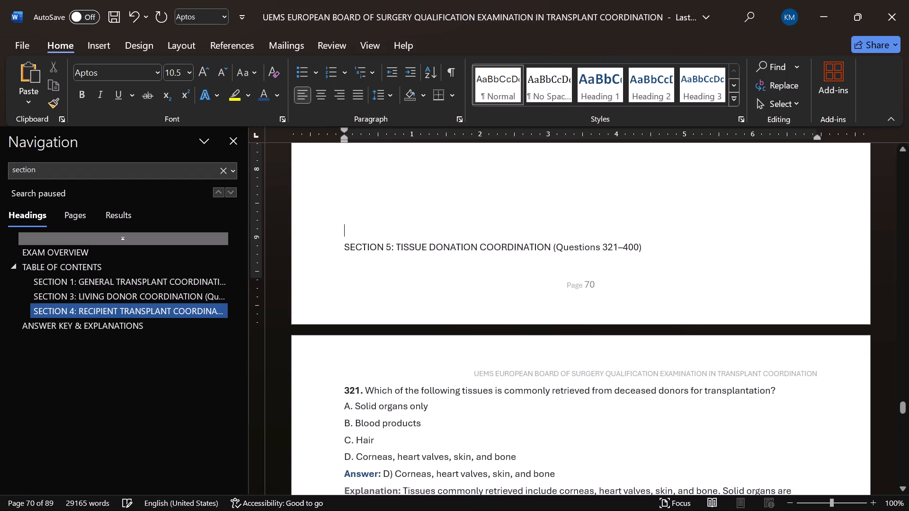
pyautogui.press('Return')
pyautogui.press('Return')
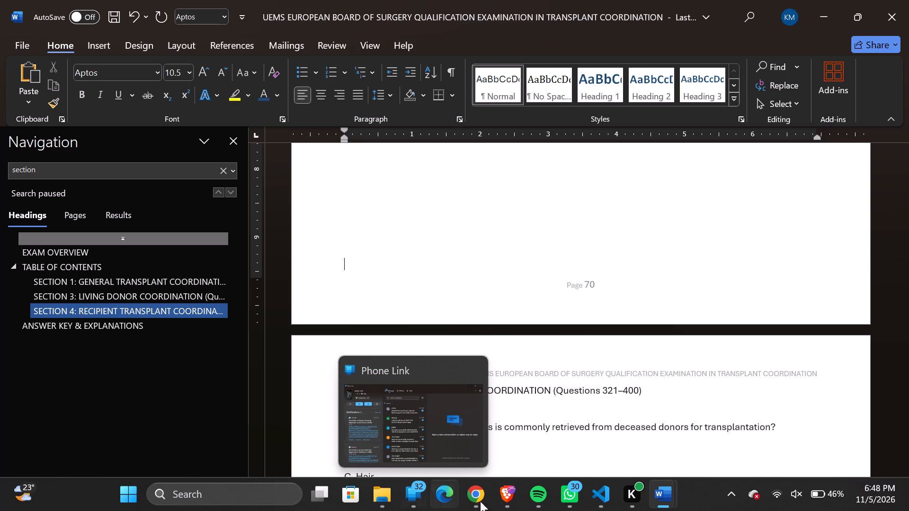
# Switch to YouTube in the Brave browser and open the recommended "COSIGN BLACK X MOTI THE NRG - PRESHA" music video.
pyautogui.click(496, 509)
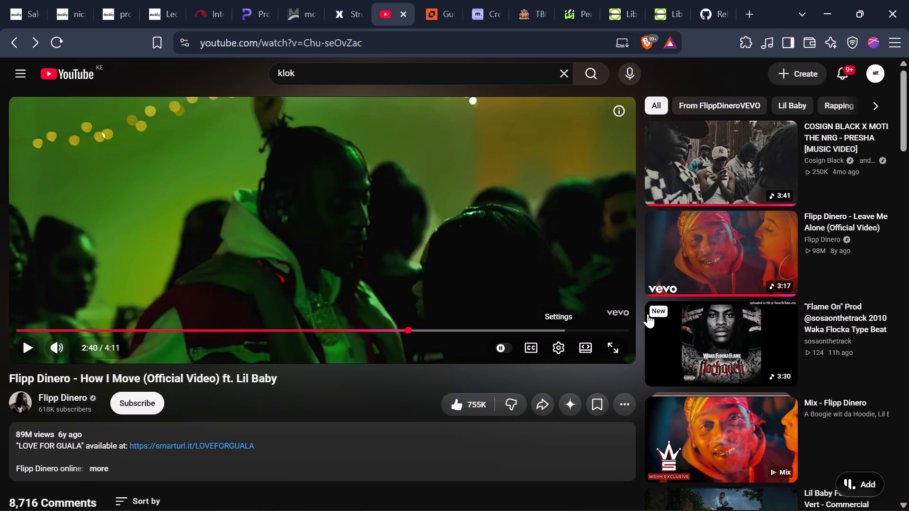
pyautogui.click(686, 189)
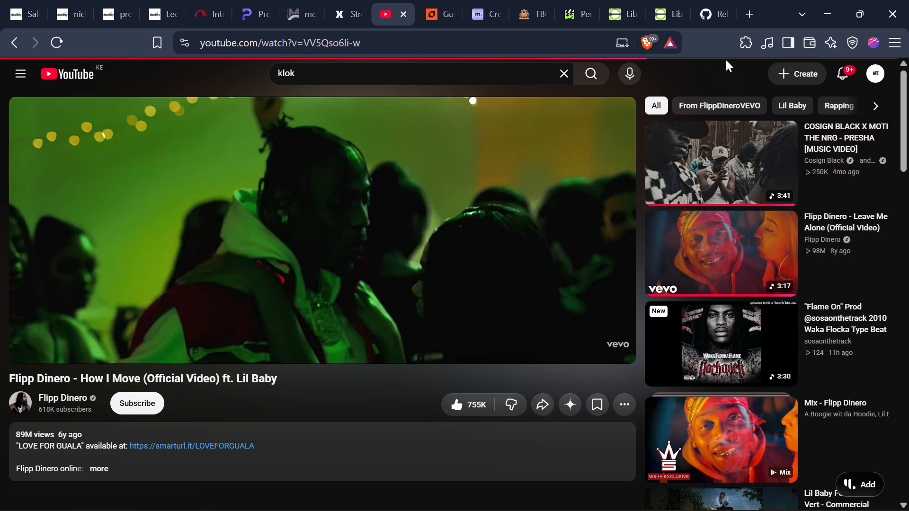